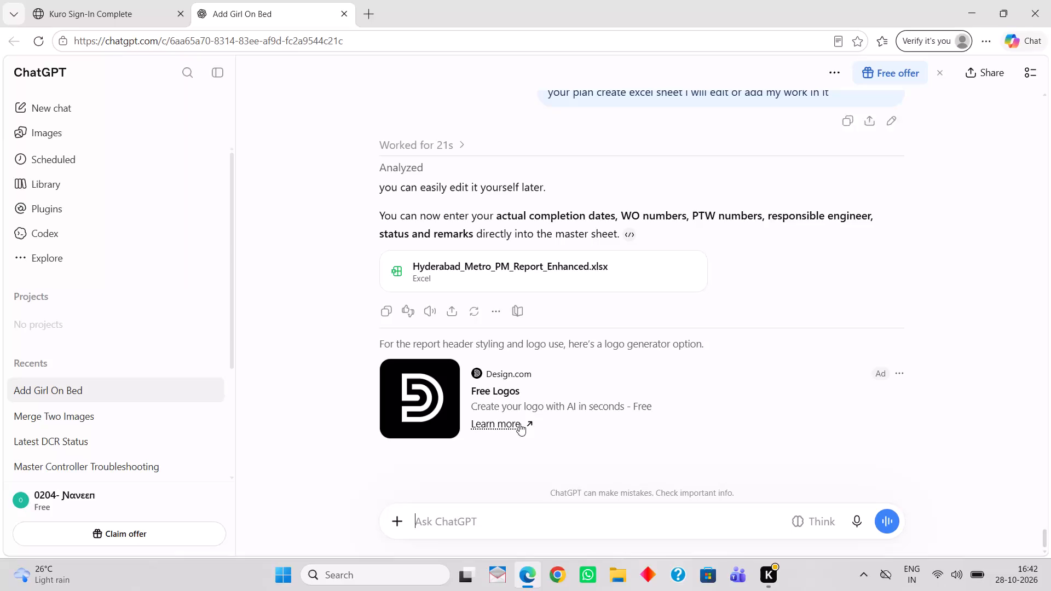
Switch to File Explorer and open the recent Hyderabad_Metro_PM_Activity_Report workbook.
click(614, 576)
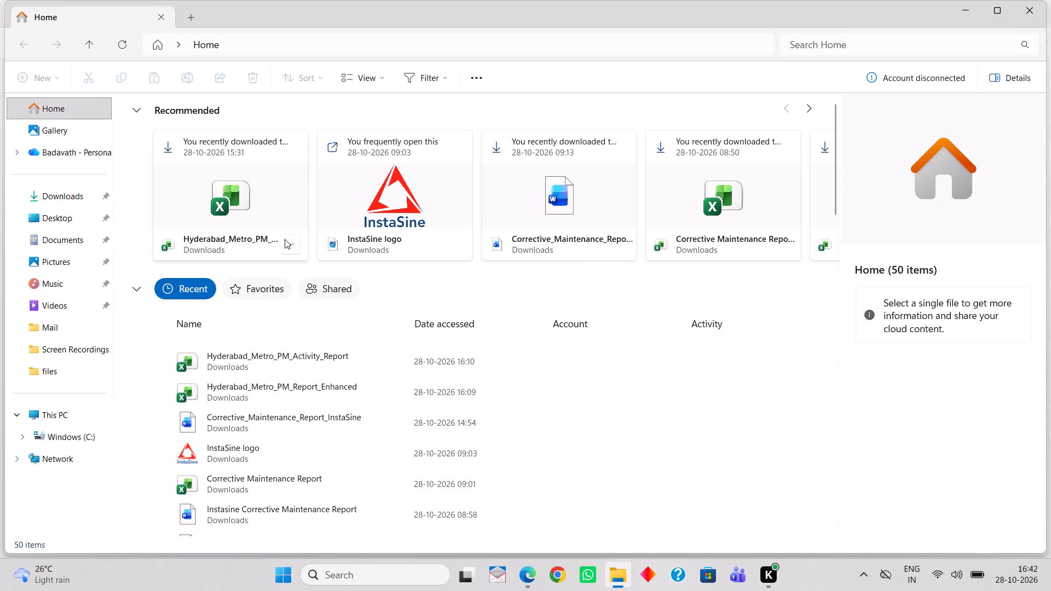
click(287, 363)
double_click(287, 363)
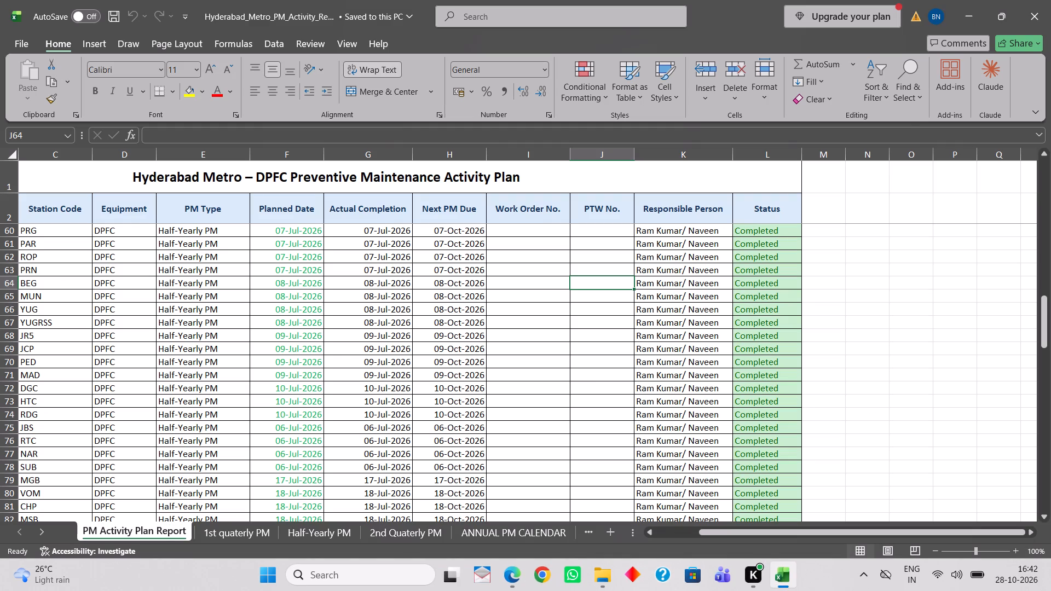
Review the PM Activity Plan Report sheet from the first station row to the last, with all columns from S.No in view.
scroll(567, 324, up, 13)
scroll(567, 324, down, 1)
scroll(567, 324, up, 2)
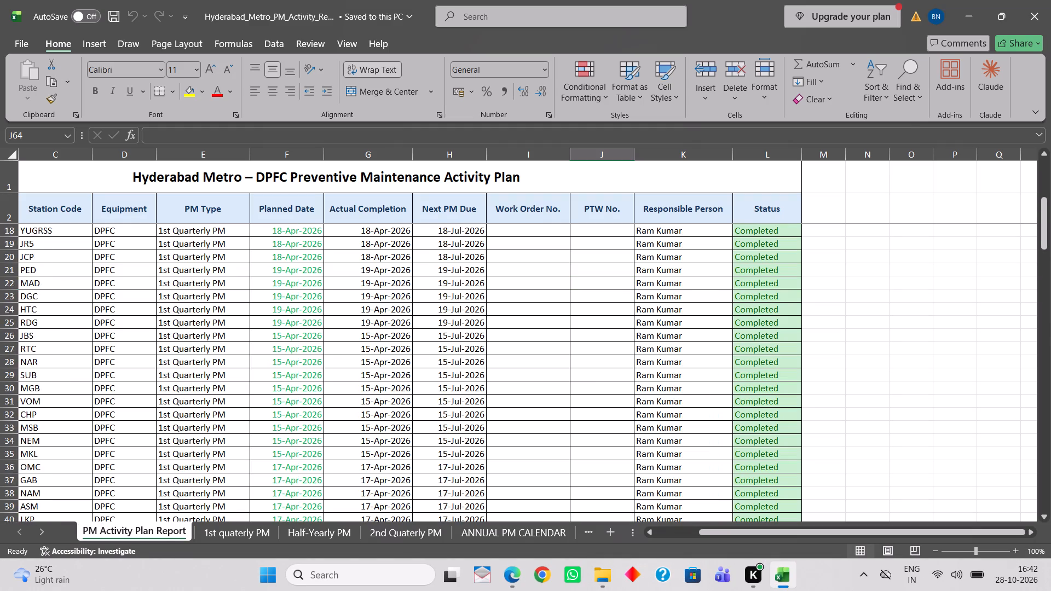
scroll(567, 324, up, 14)
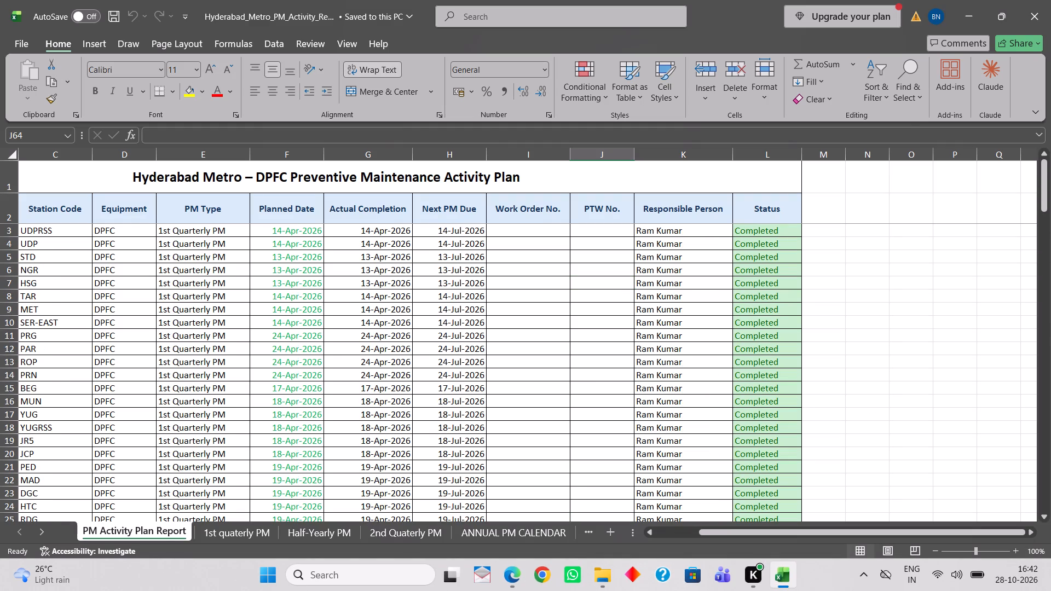
scroll(100, 311, up, 6)
scroll(100, 311, down, 6)
scroll(100, 311, up, 10)
click(646, 534)
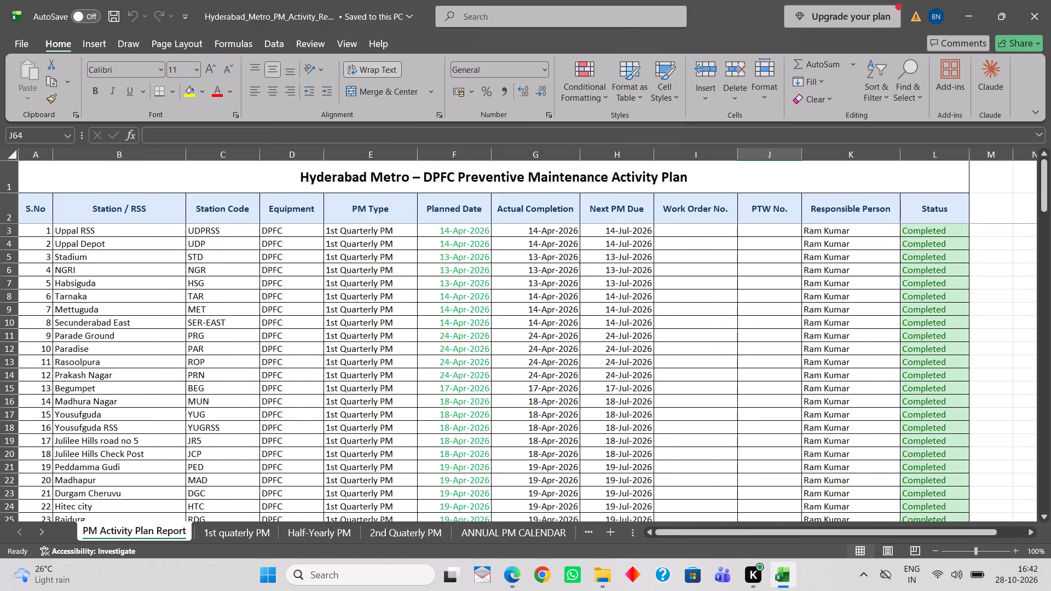
scroll(267, 401, up, 5)
scroll(267, 399, down, 8)
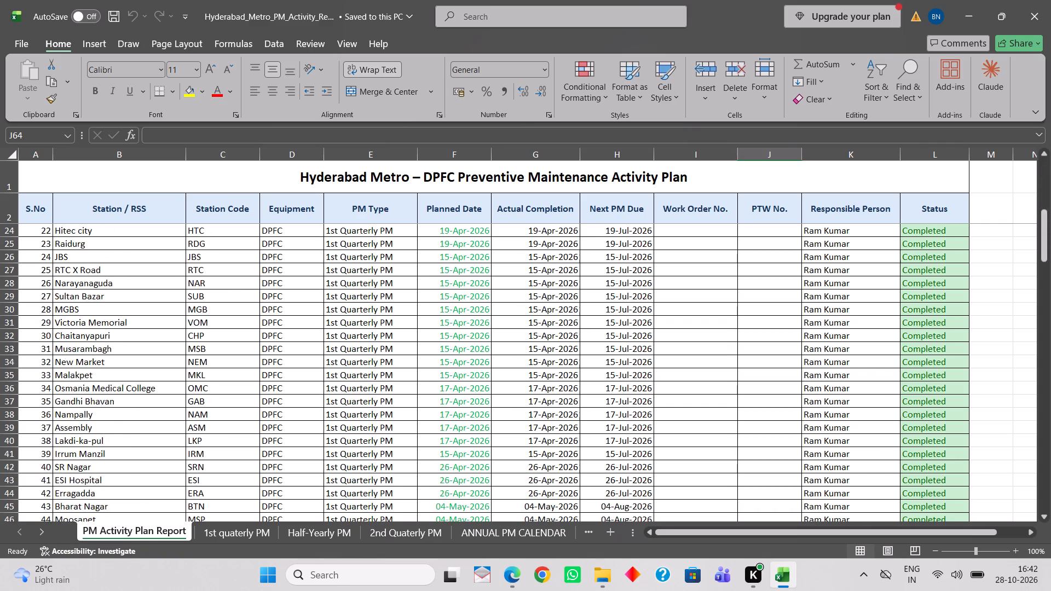
scroll(267, 399, down, 14)
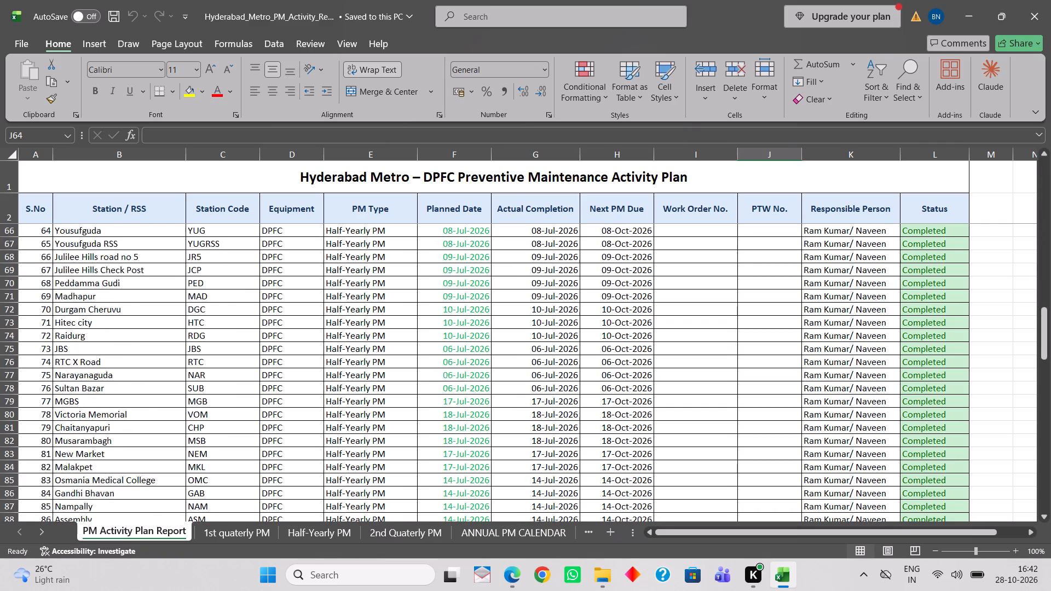
scroll(267, 398, down, 12)
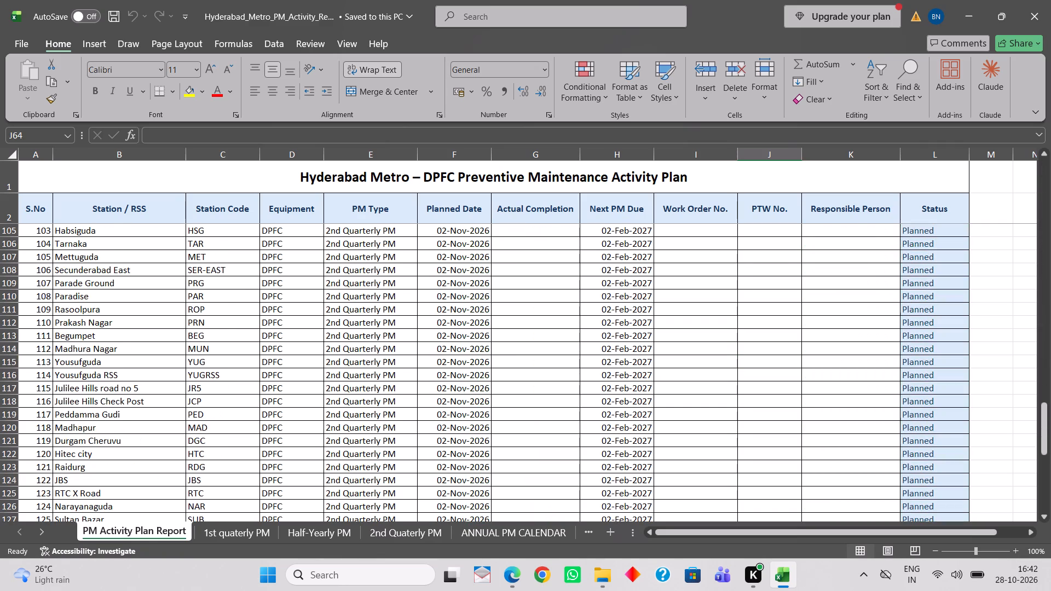
scroll(267, 397, down, 8)
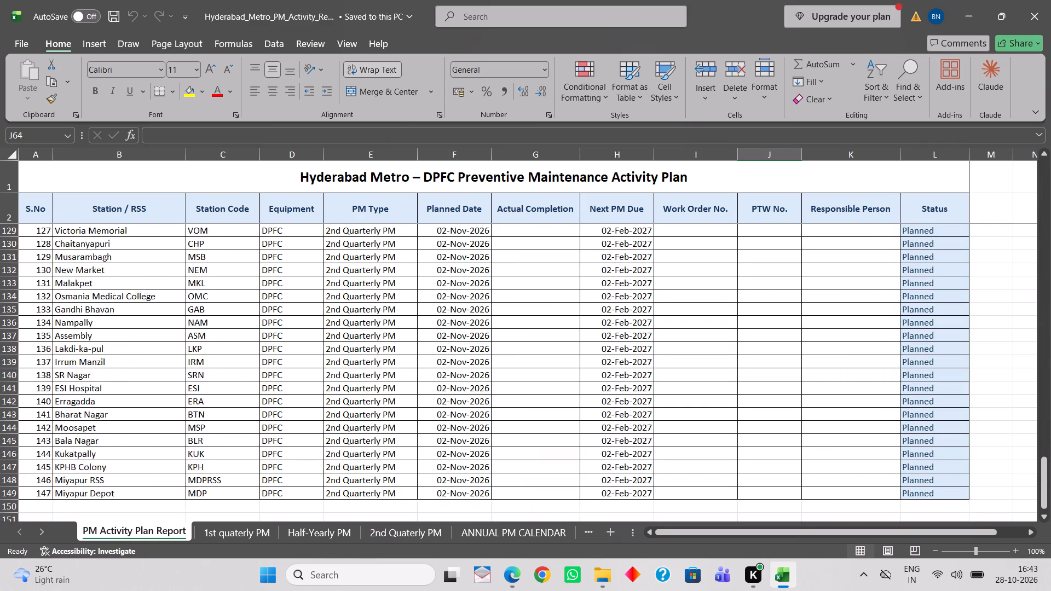
scroll(267, 397, down, 2)
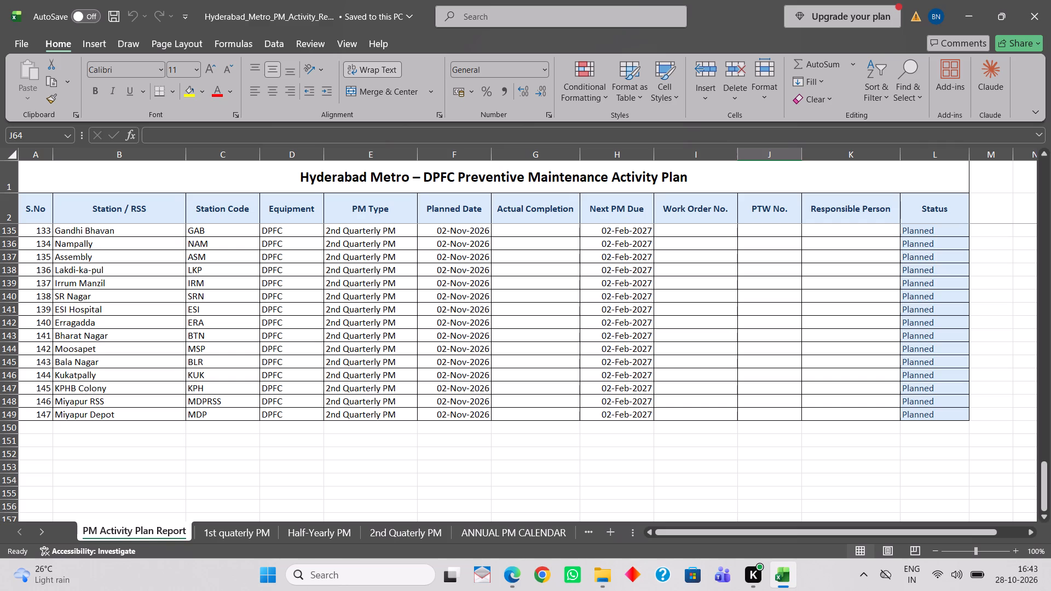
Recheck the 1st Quarterly, Half-Yearly and 2nd Quarterly PM rows of the activity plan, including their dates and statuses.
scroll(267, 397, up, 10)
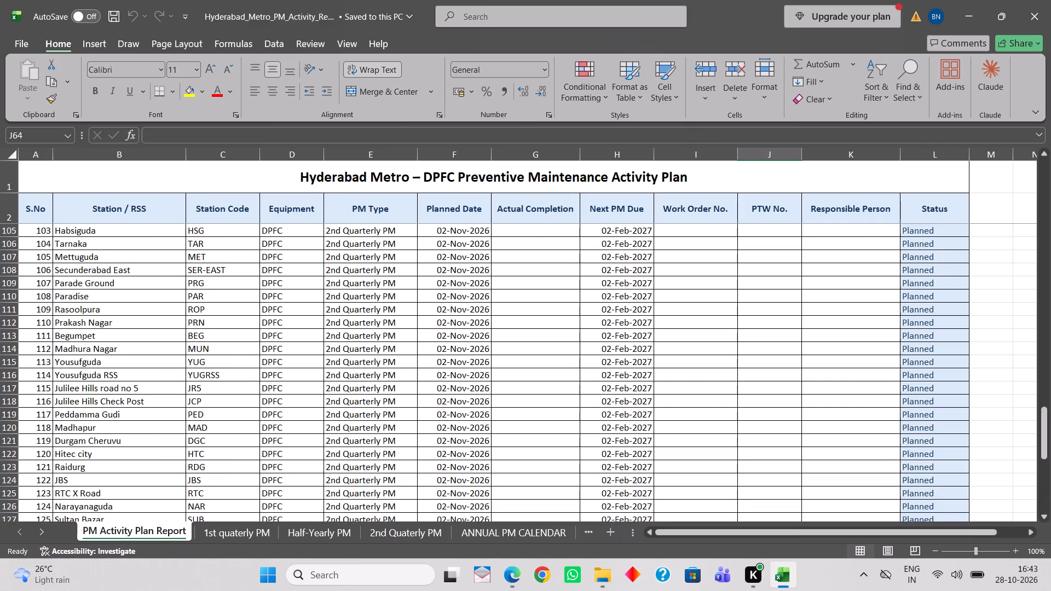
scroll(267, 397, up, 3)
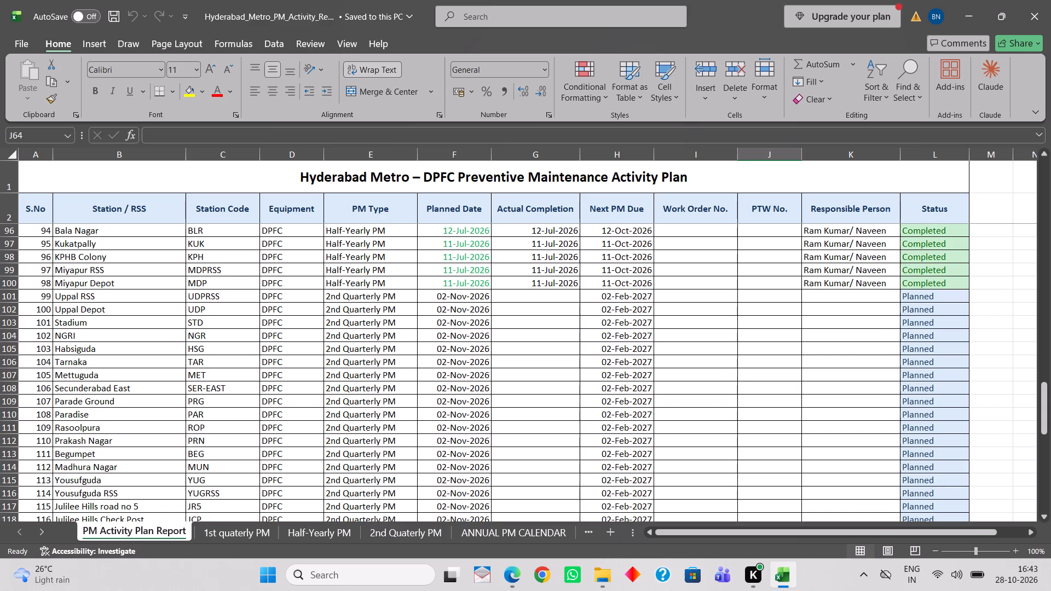
scroll(555, 354, up, 4)
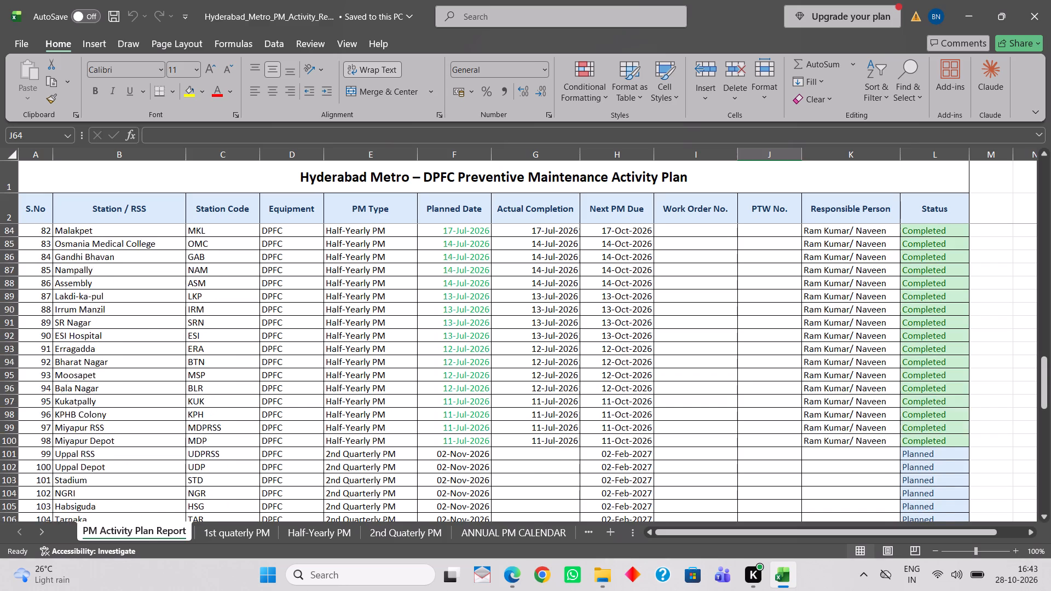
scroll(555, 354, up, 8)
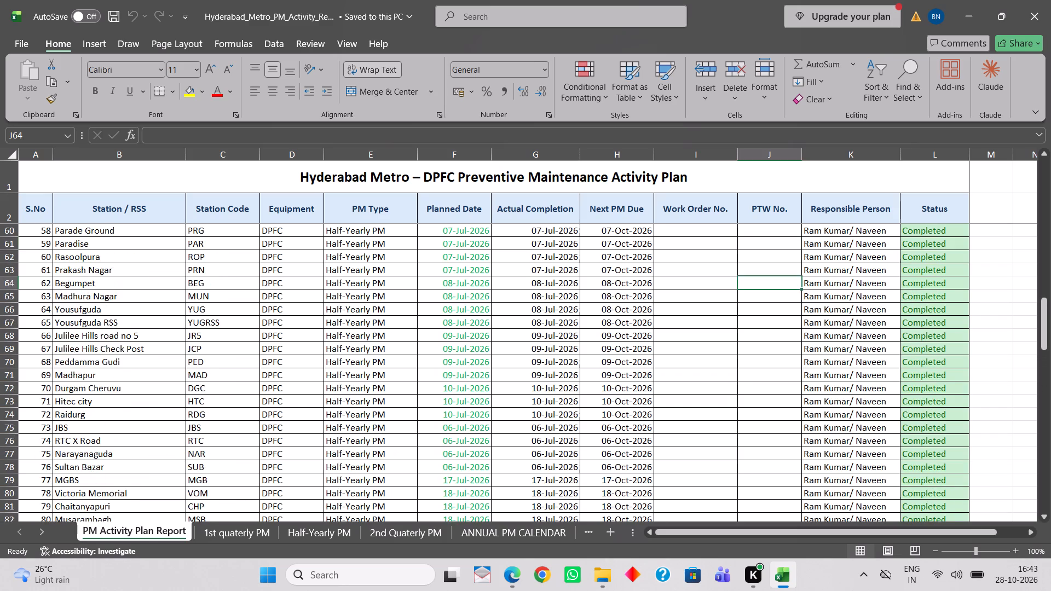
scroll(555, 352, up, 1)
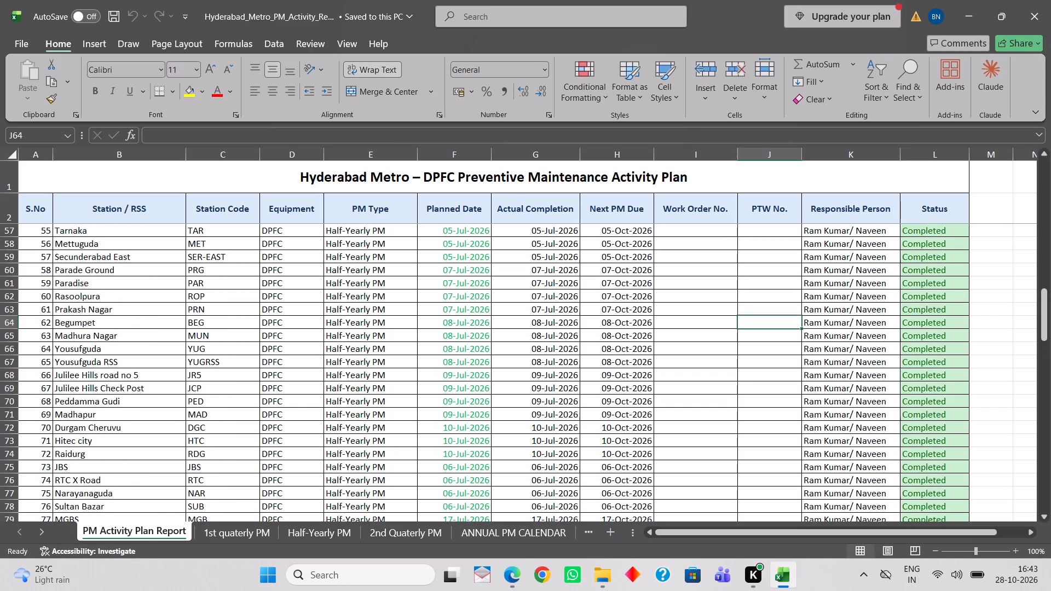
scroll(555, 351, up, 7)
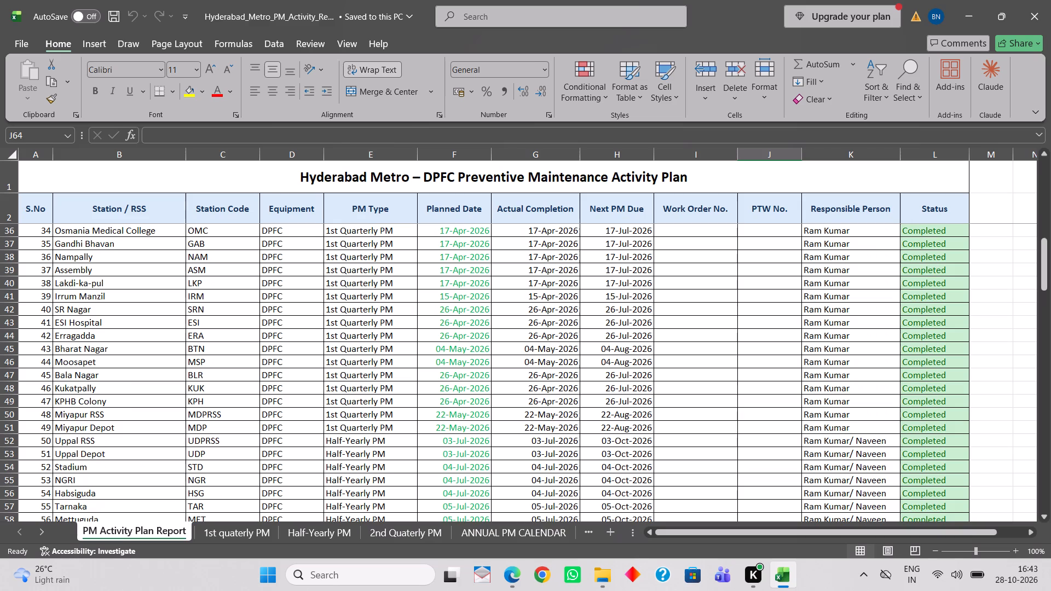
scroll(554, 356, down, 1)
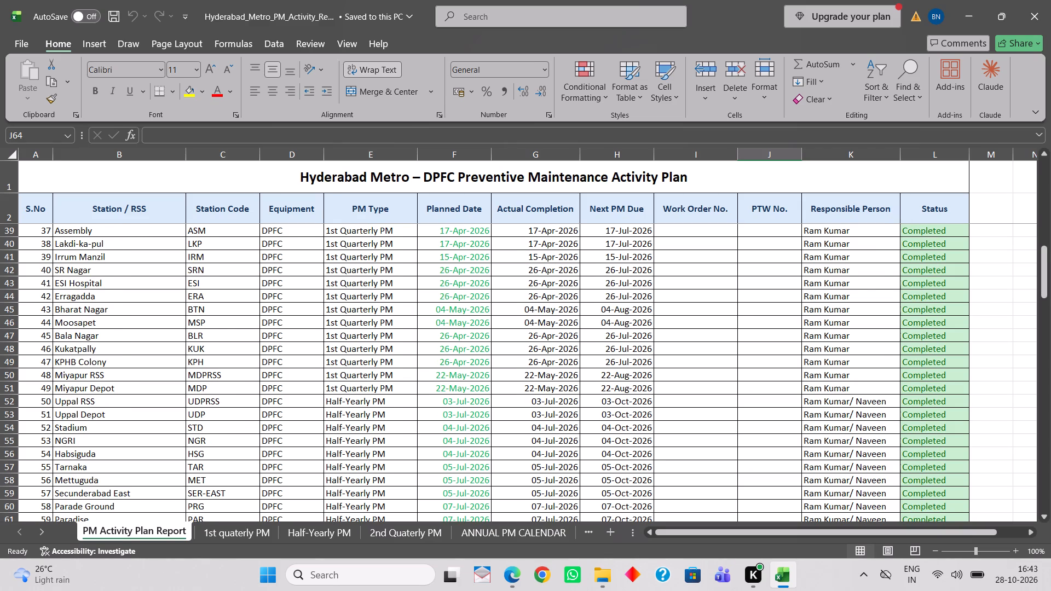
scroll(554, 356, down, 14)
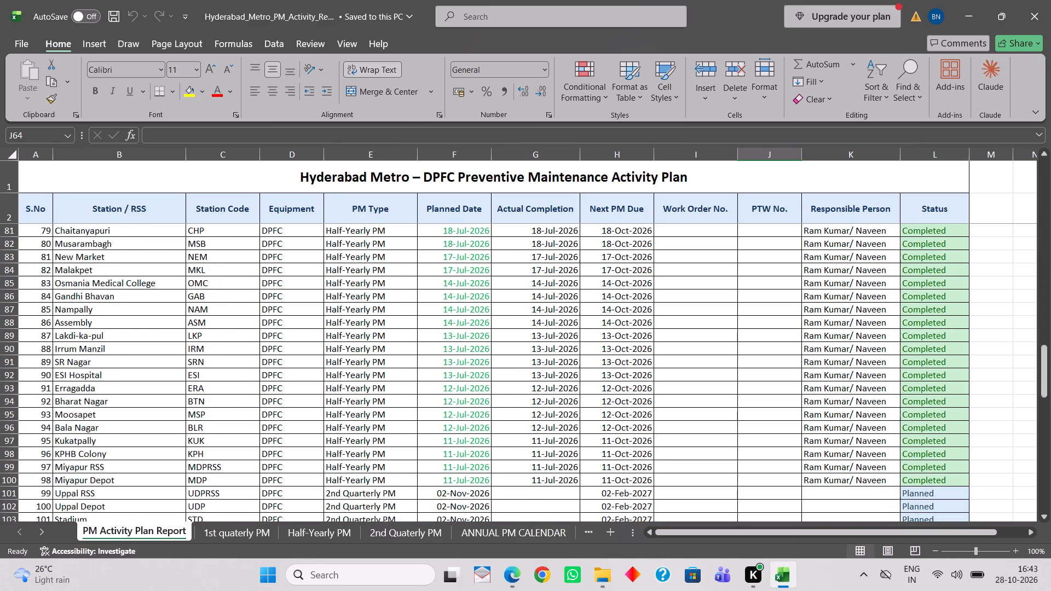
scroll(554, 356, down, 6)
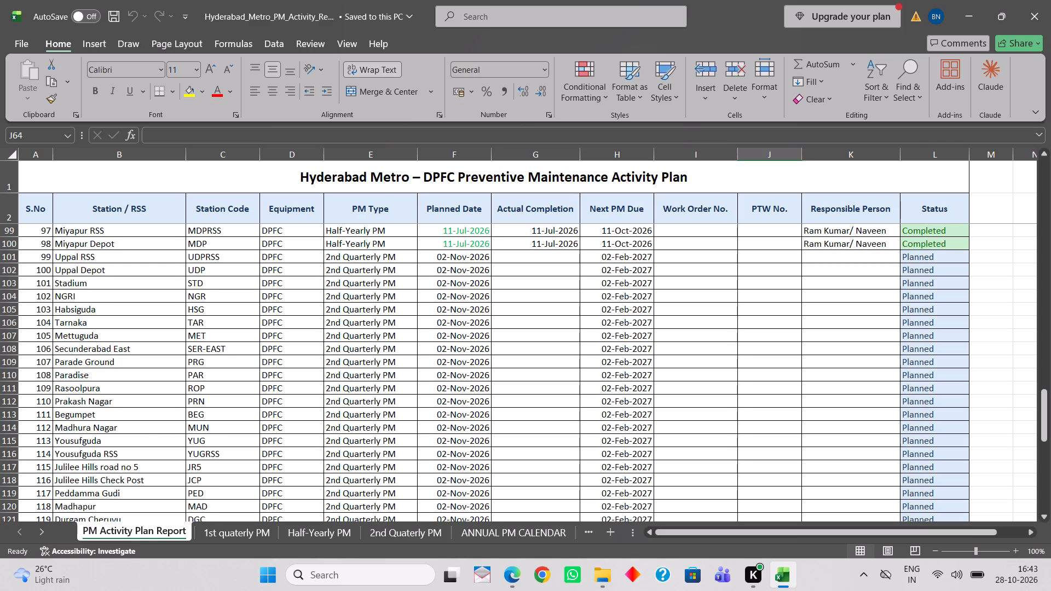
scroll(427, 306, down, 12)
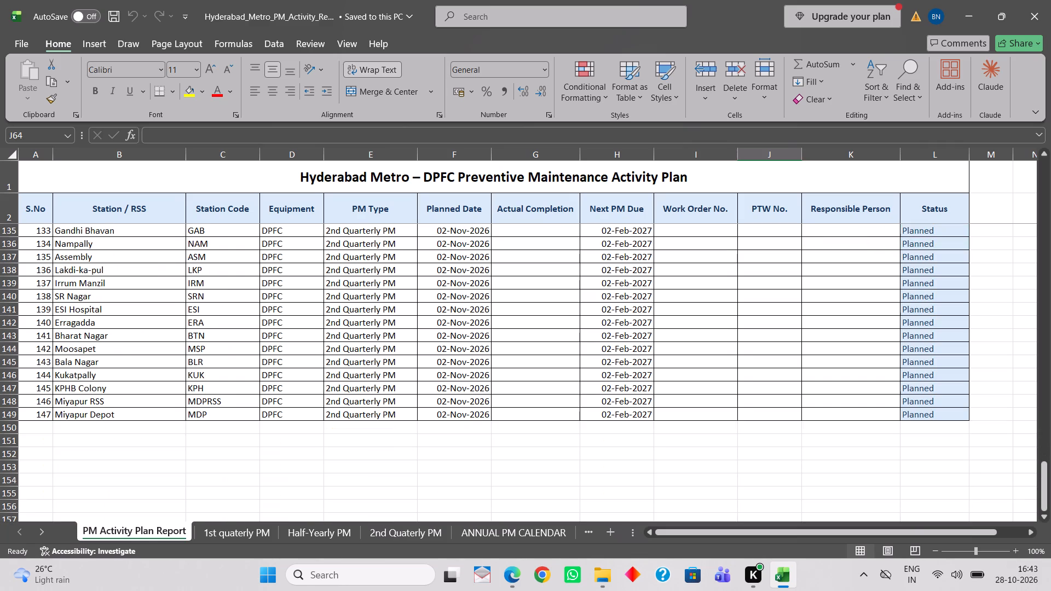
scroll(456, 417, up, 7)
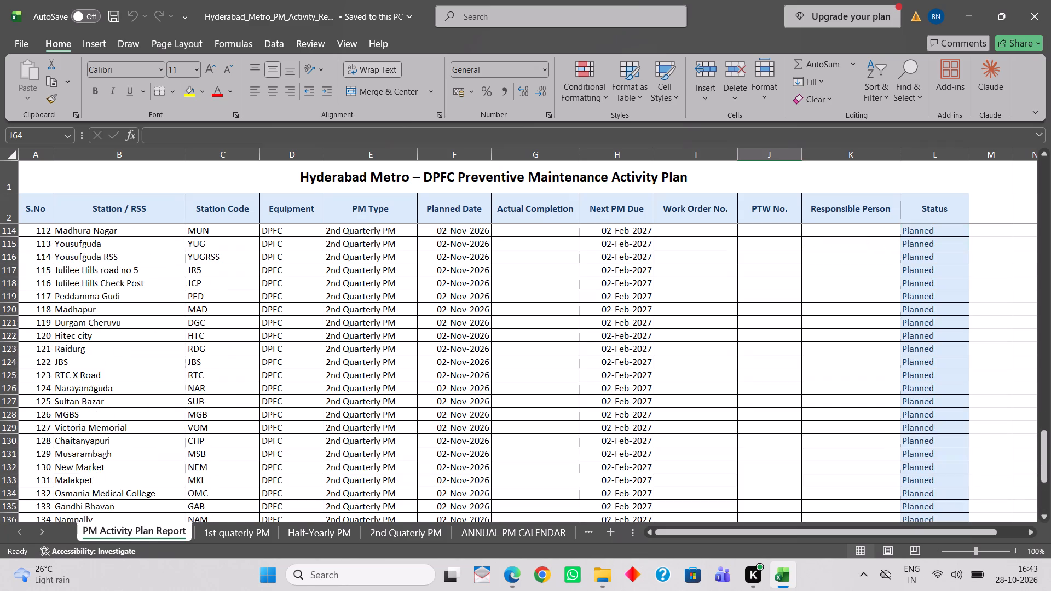
scroll(456, 417, up, 18)
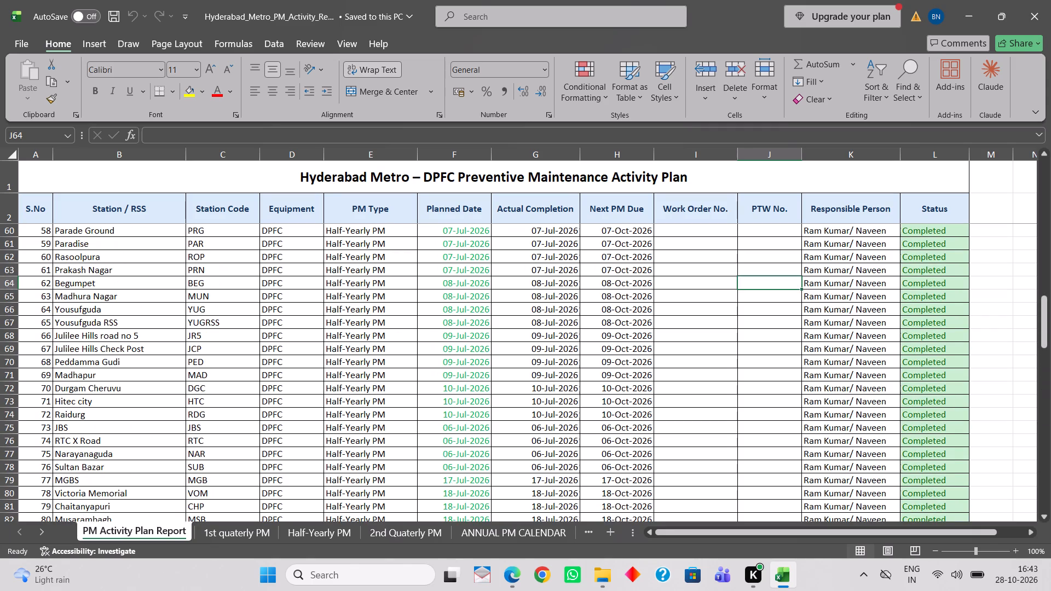
scroll(459, 409, up, 20)
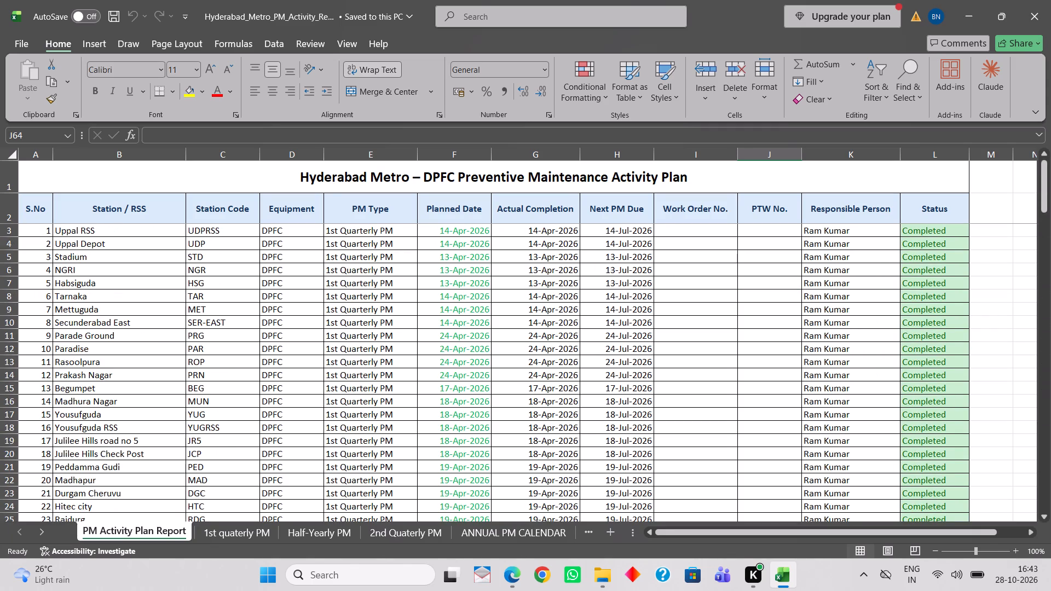
scroll(460, 406, up, 2)
scroll(460, 406, down, 2)
scroll(460, 406, up, 4)
scroll(460, 405, down, 1)
scroll(460, 405, up, 1)
Open the 1st quaterly PM sheet.
click(262, 532)
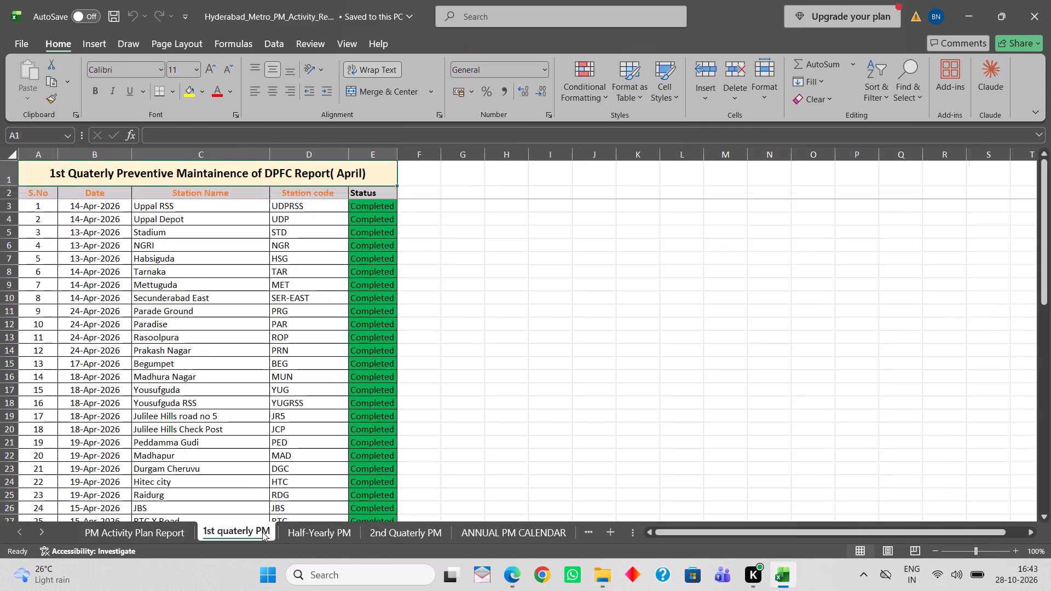
scroll(307, 431, up, 5)
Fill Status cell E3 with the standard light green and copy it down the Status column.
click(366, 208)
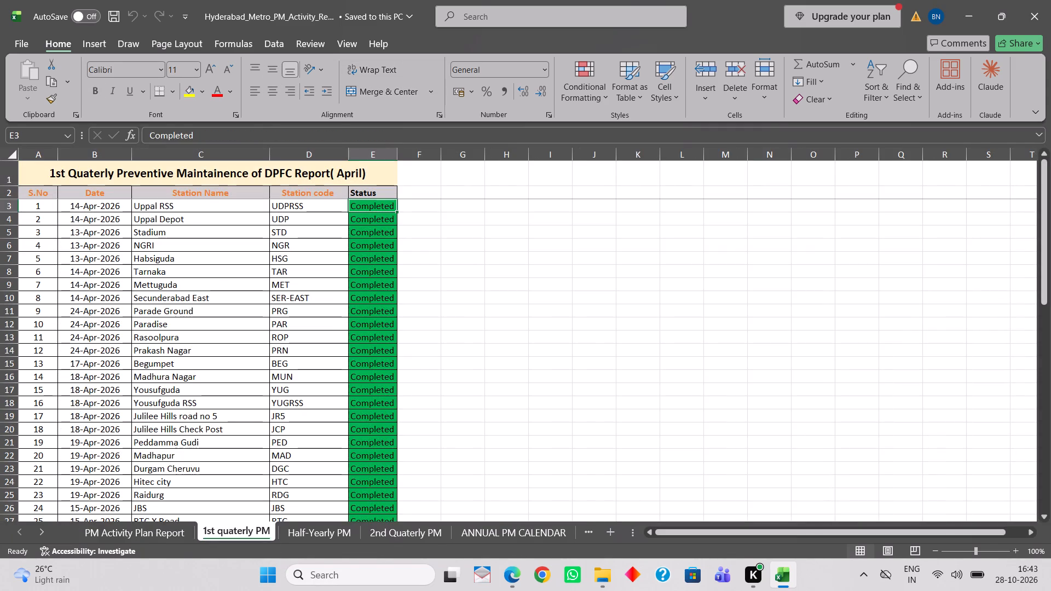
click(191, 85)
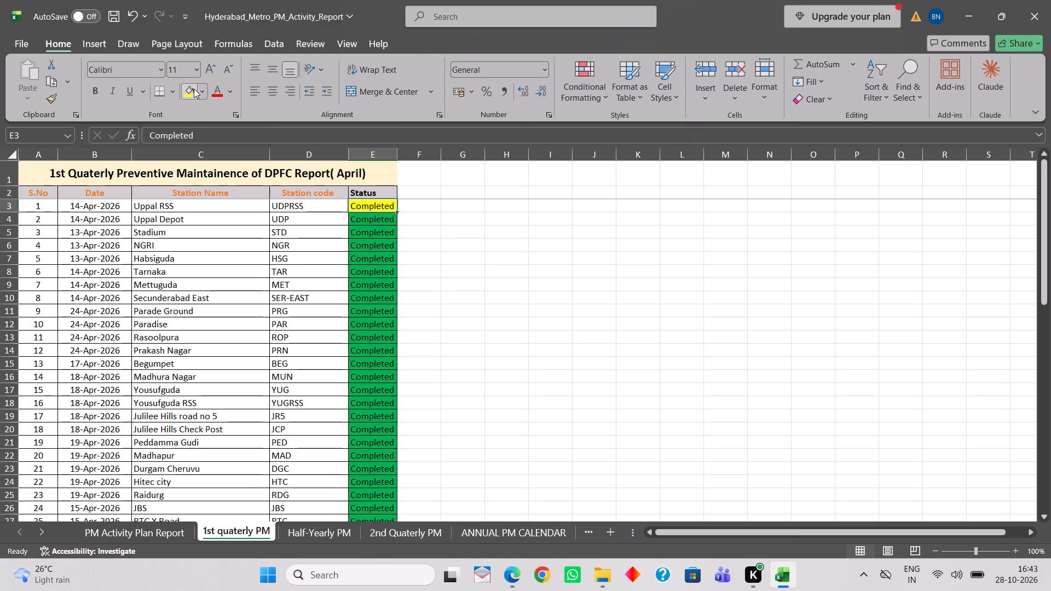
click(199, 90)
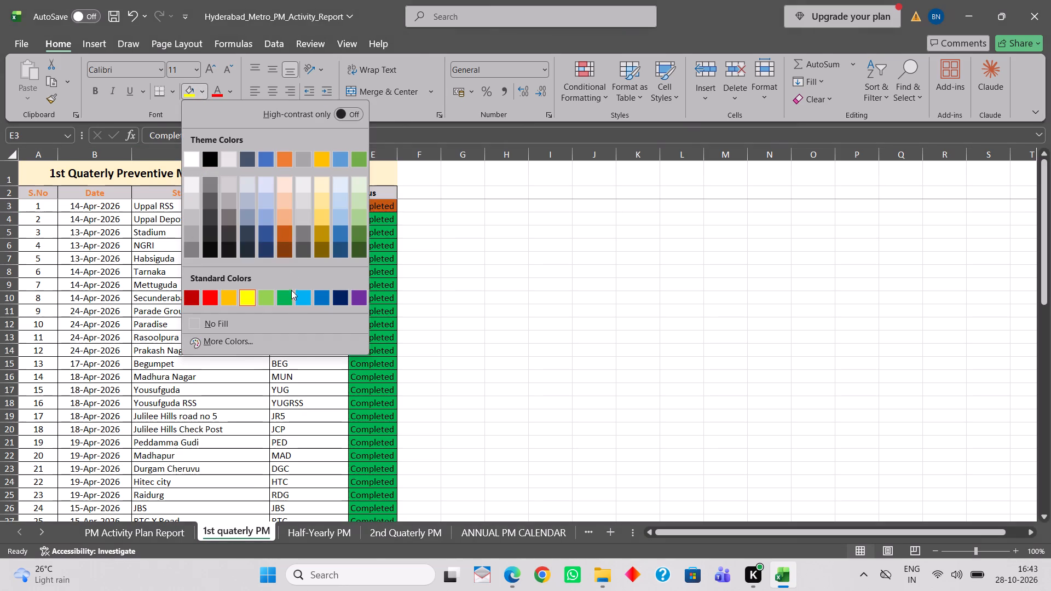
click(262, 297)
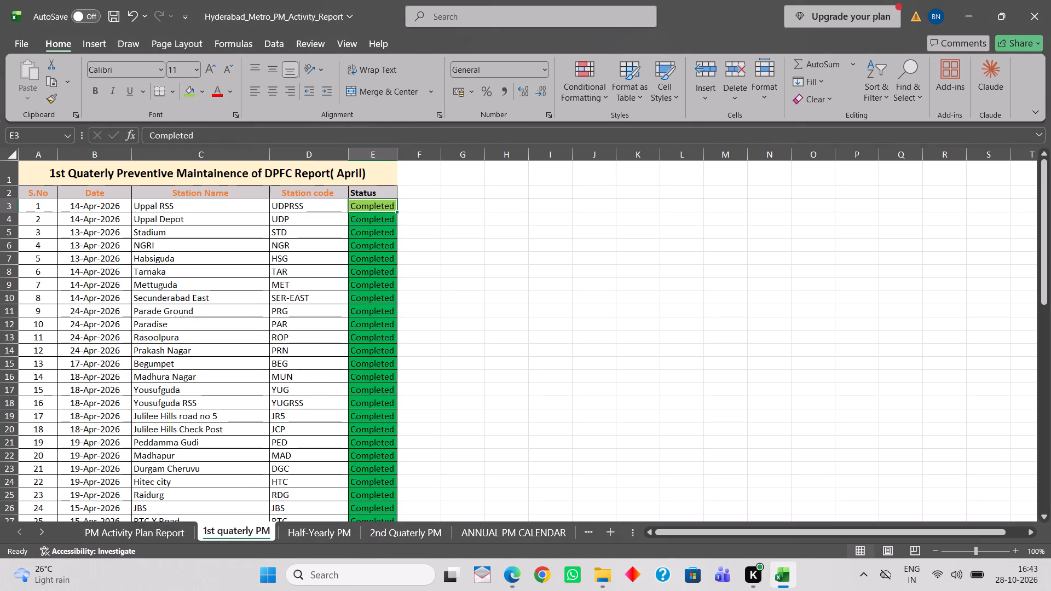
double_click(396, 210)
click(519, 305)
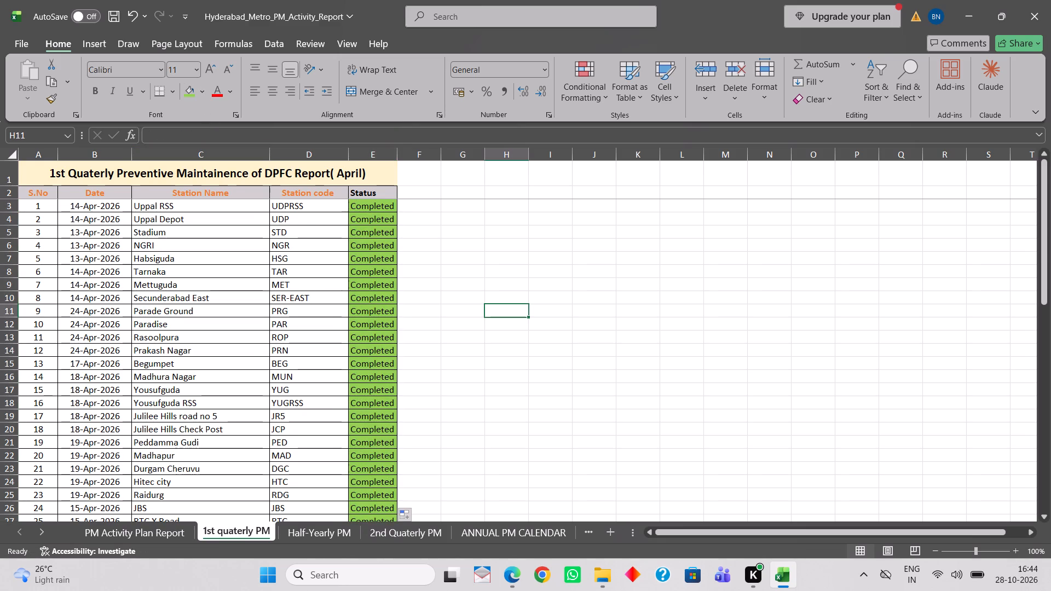
Fill Status cell E3 with the base theme green and copy it down the whole Status column.
click(361, 207)
click(203, 96)
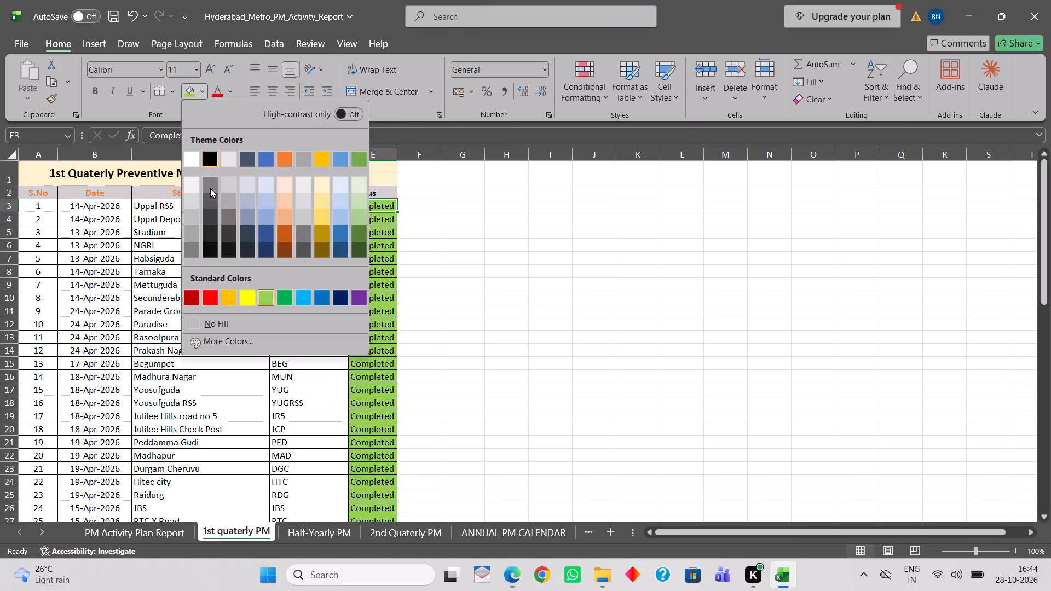
click(356, 160)
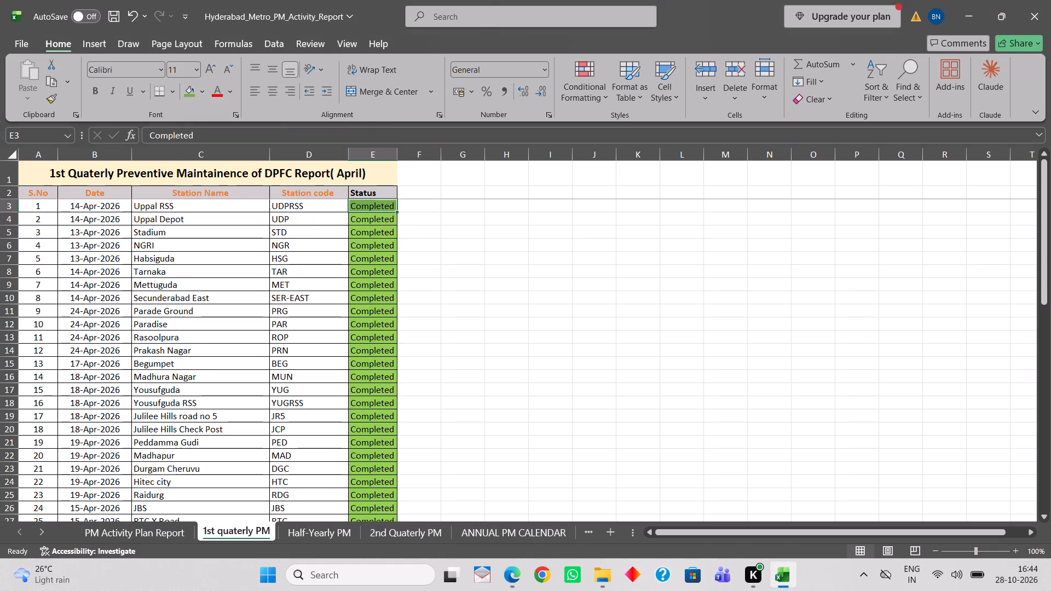
click(402, 224)
click(385, 207)
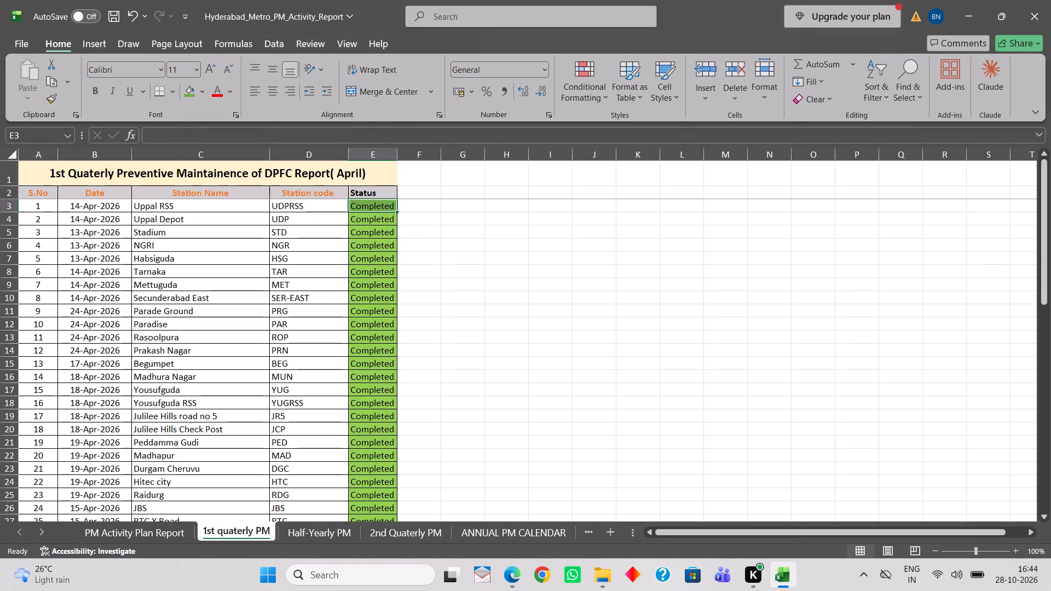
double_click(396, 211)
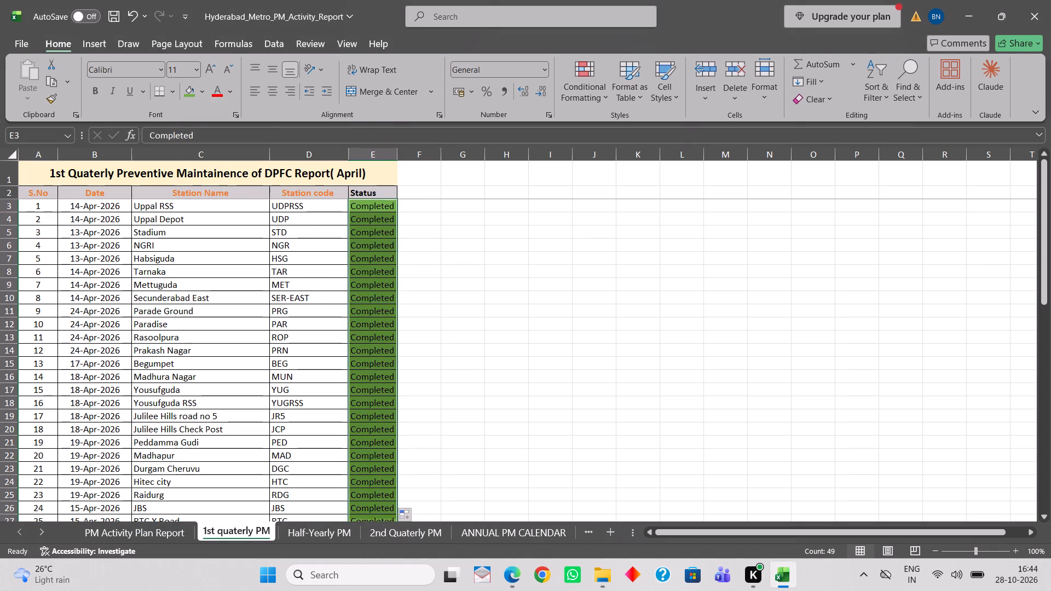
Delete the empty bordered cells A52:D60 below the table on the 1st quaterly PM sheet, shifting cells left.
click(439, 271)
scroll(401, 373, down, 10)
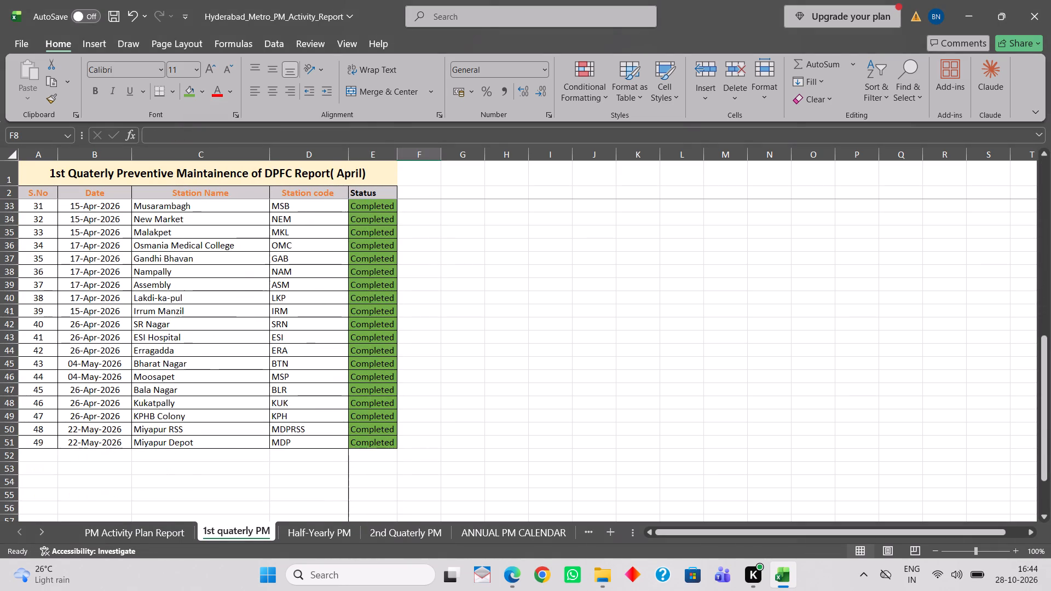
scroll(401, 373, down, 5)
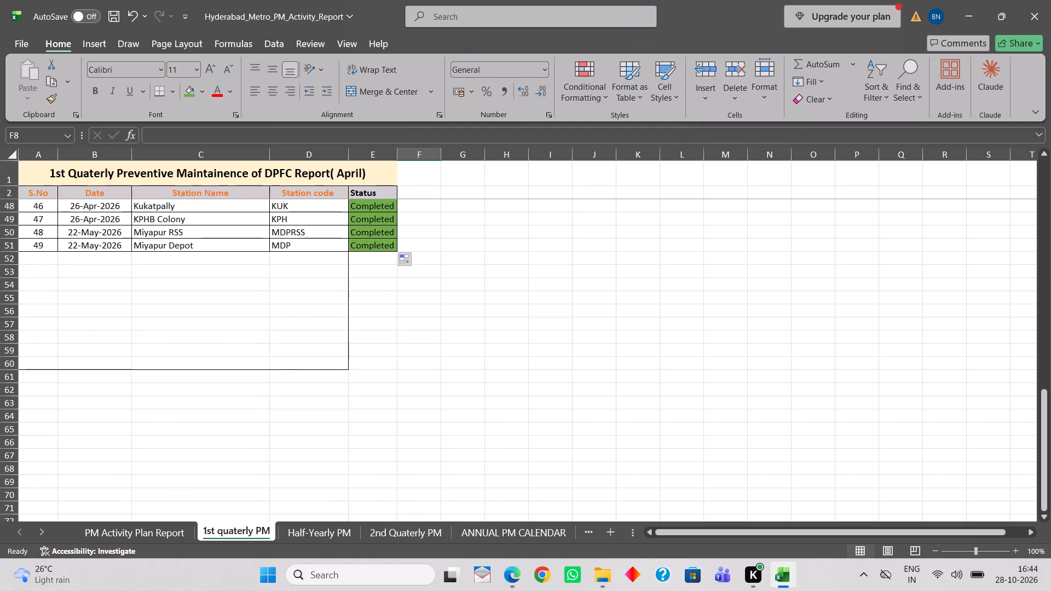
click(344, 268)
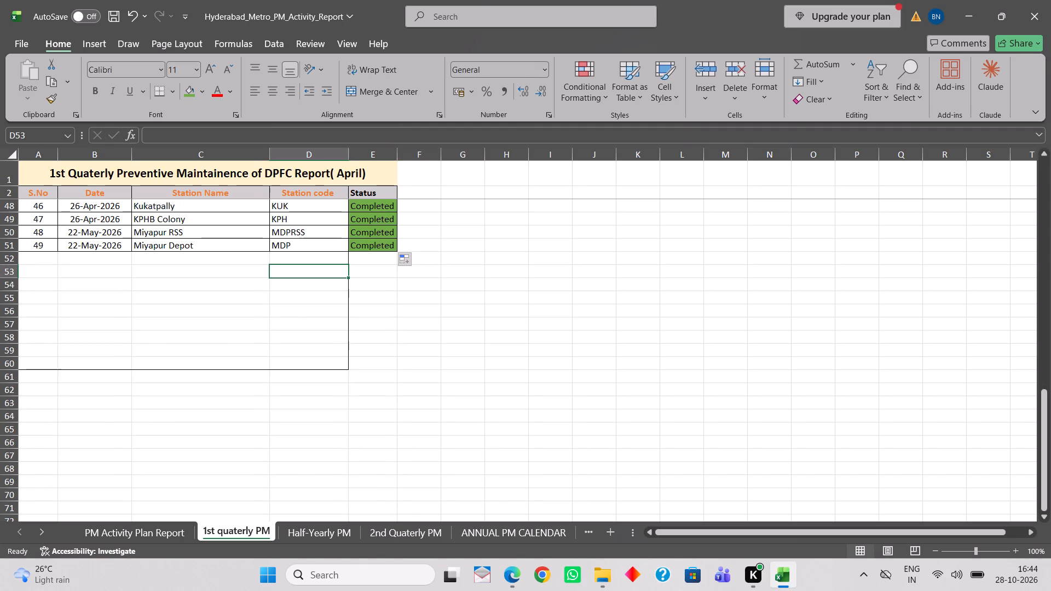
drag(28, 258, 297, 357)
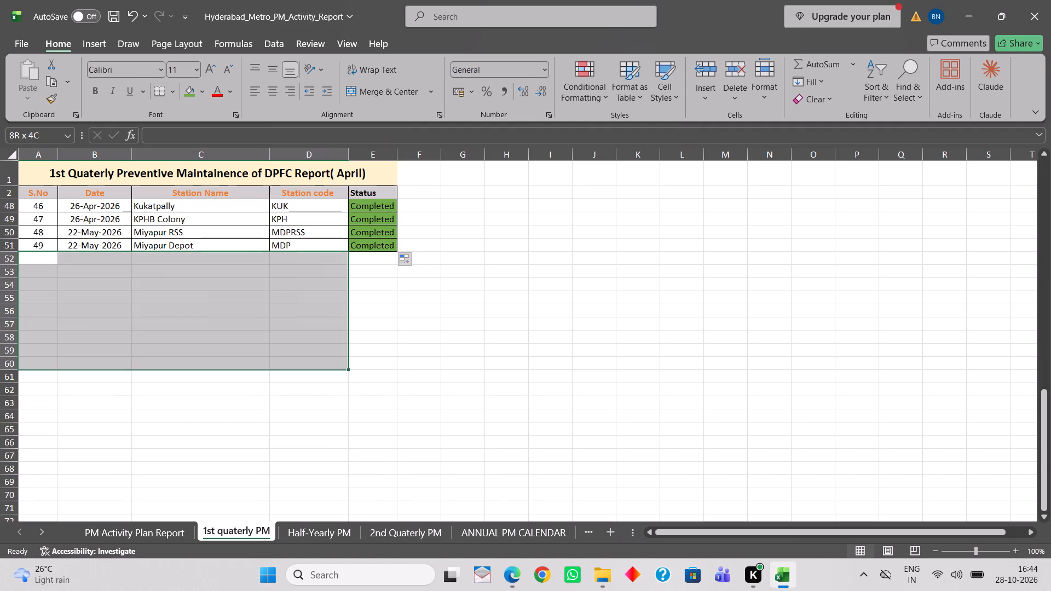
drag(297, 357, 299, 362)
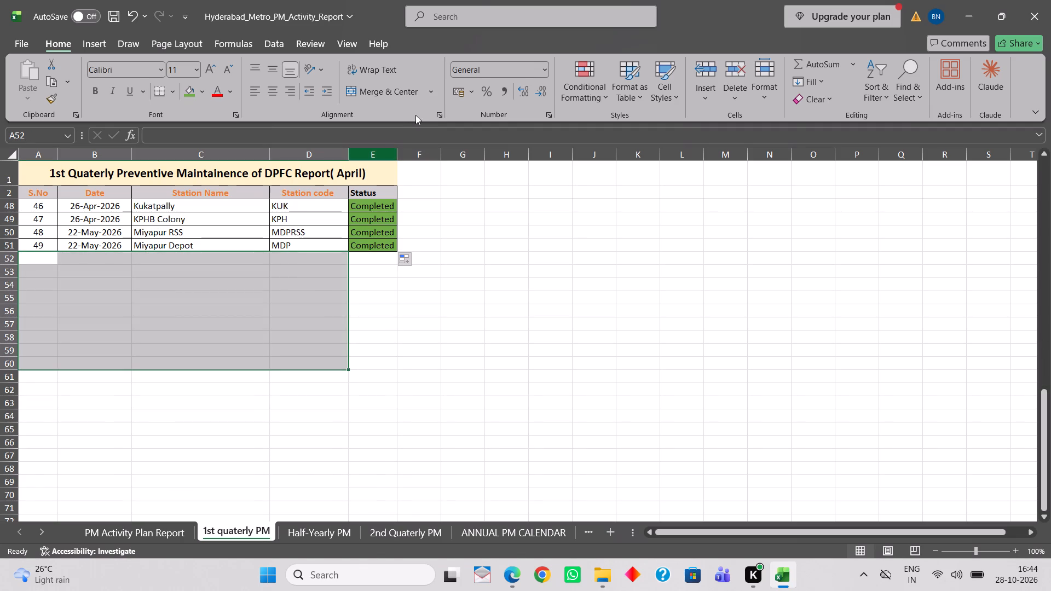
key(Delete)
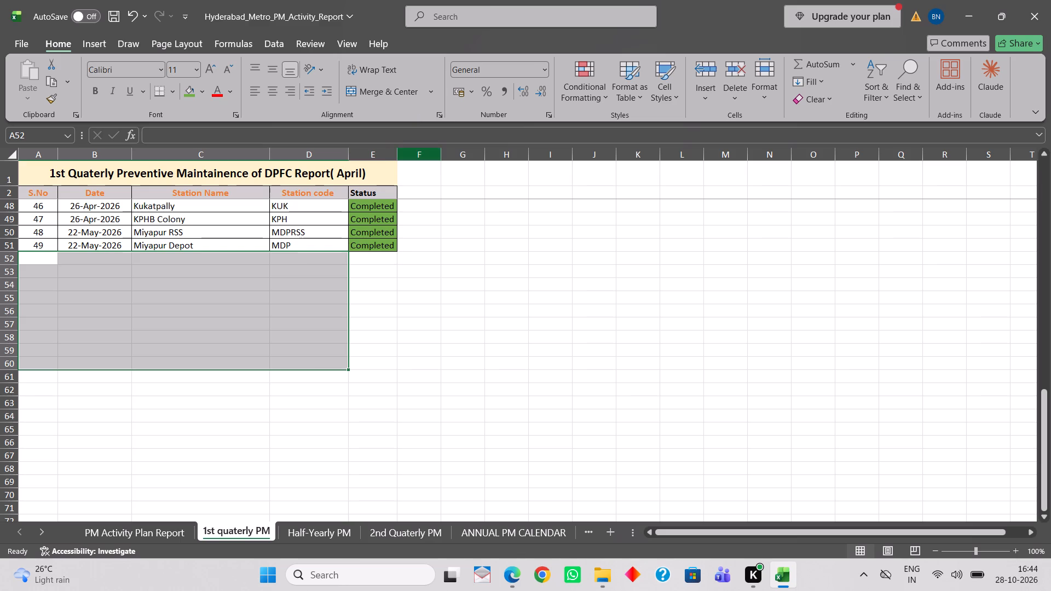
right_click(246, 300)
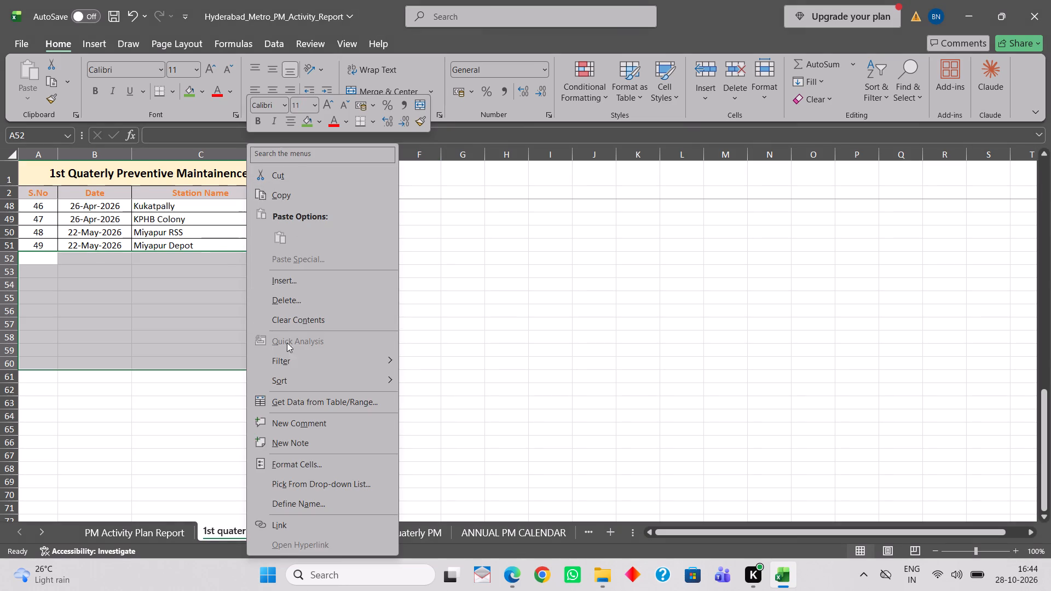
click(298, 296)
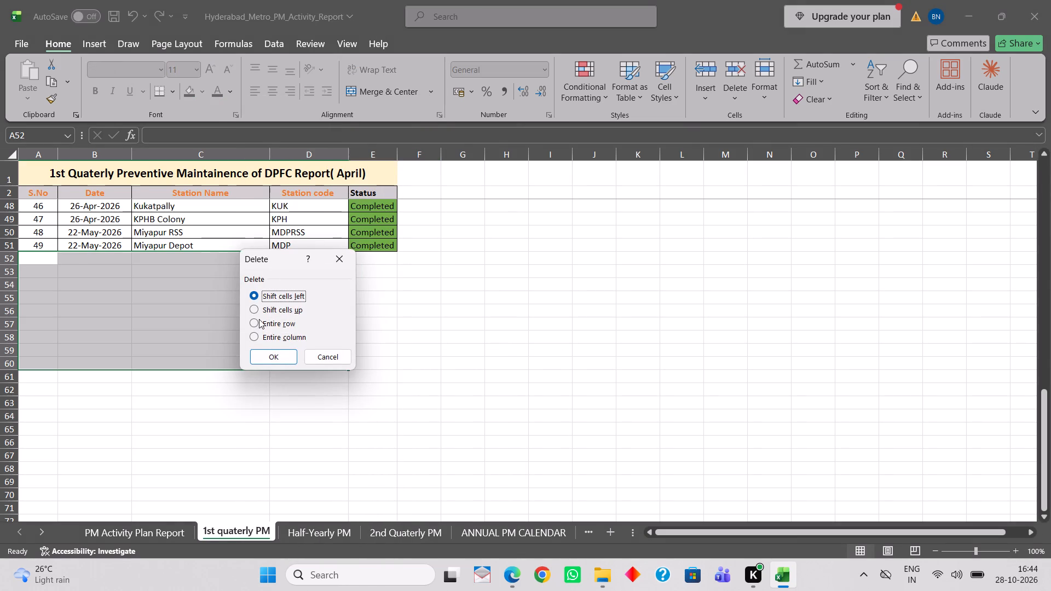
click(269, 355)
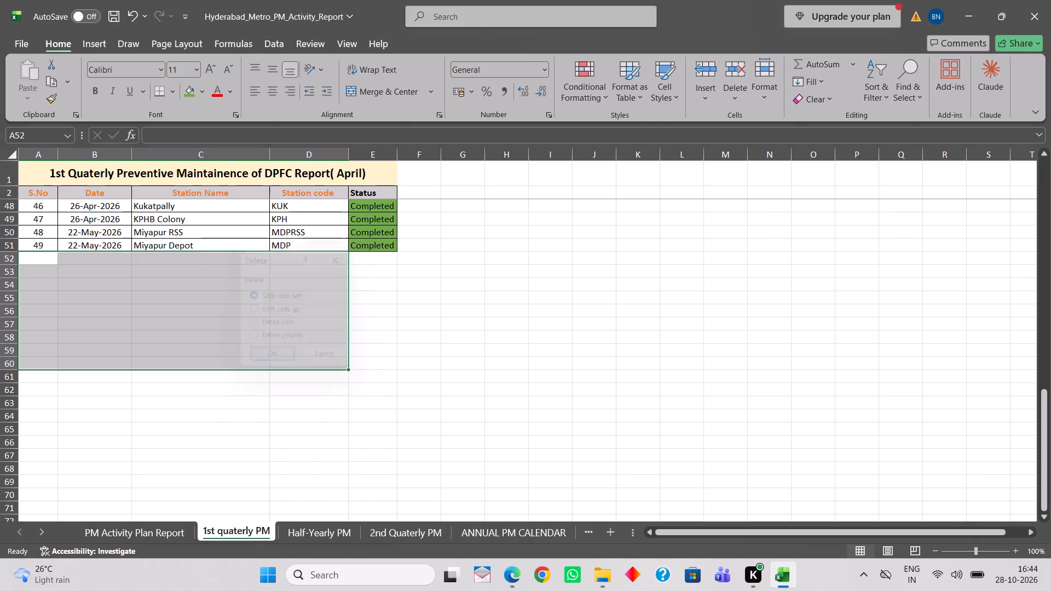
click(169, 318)
click(148, 298)
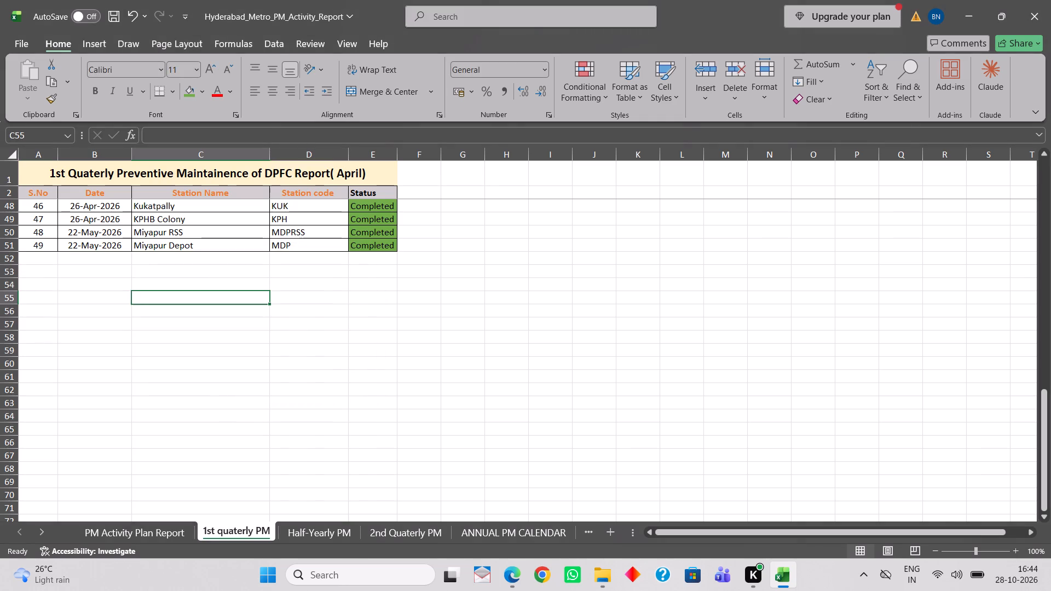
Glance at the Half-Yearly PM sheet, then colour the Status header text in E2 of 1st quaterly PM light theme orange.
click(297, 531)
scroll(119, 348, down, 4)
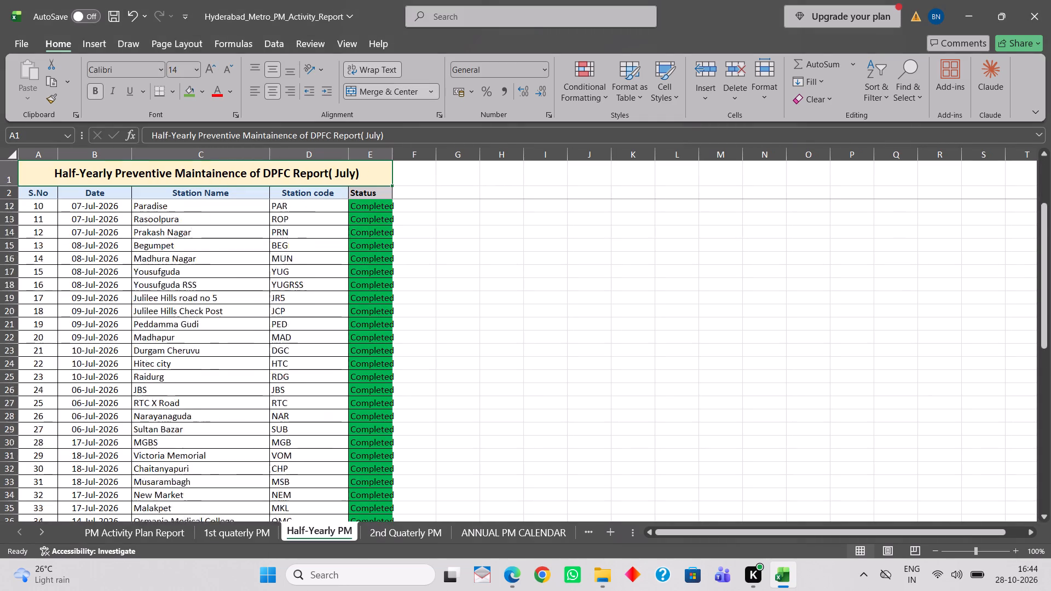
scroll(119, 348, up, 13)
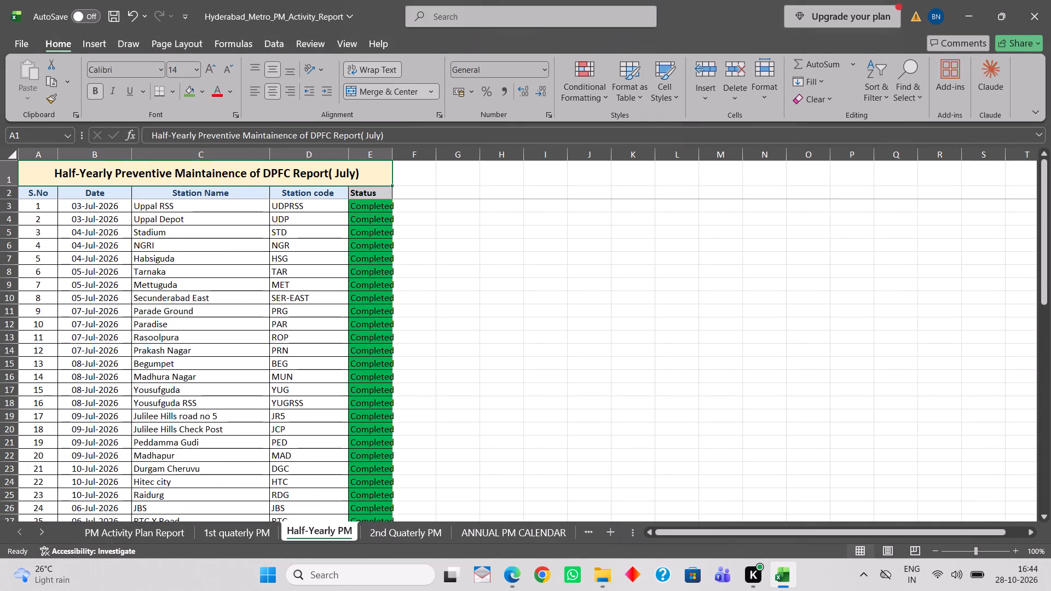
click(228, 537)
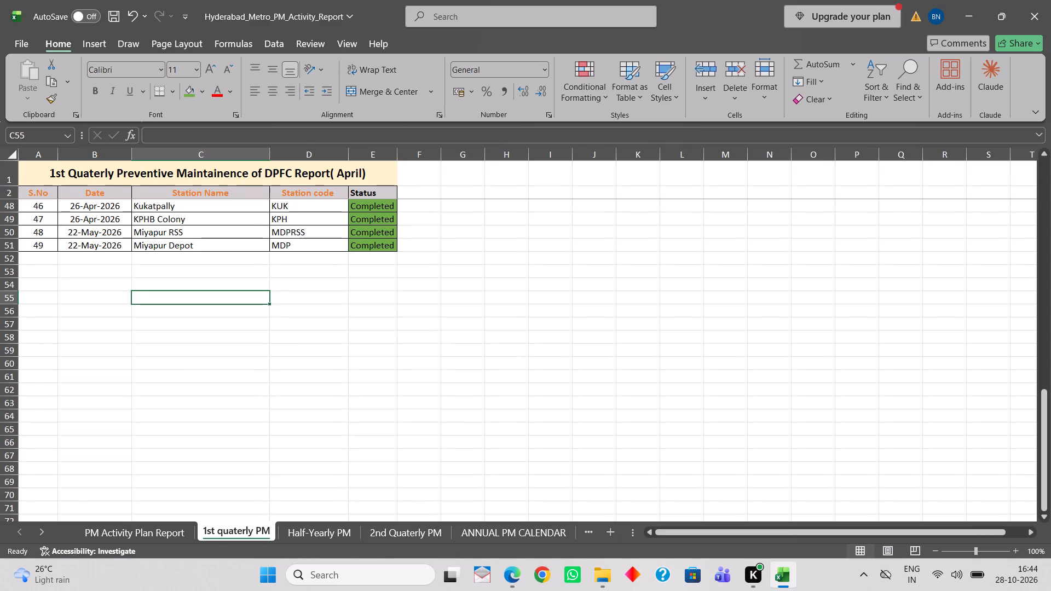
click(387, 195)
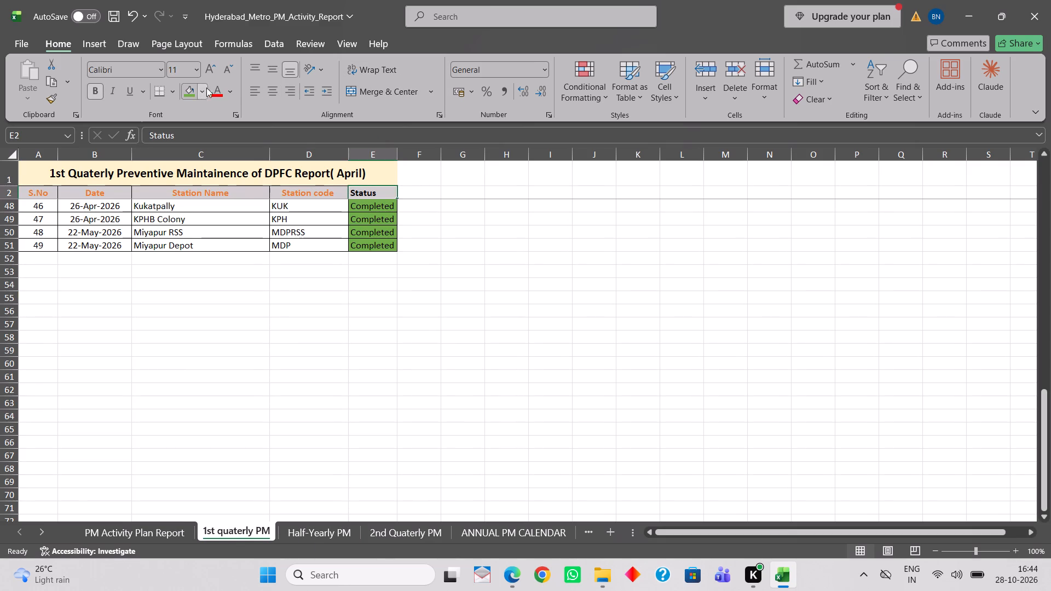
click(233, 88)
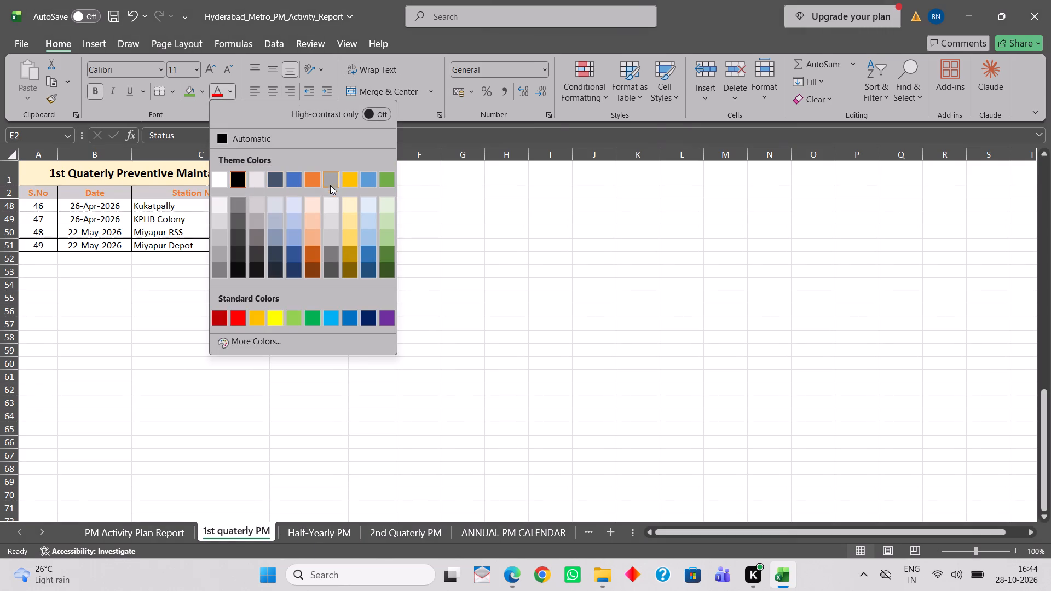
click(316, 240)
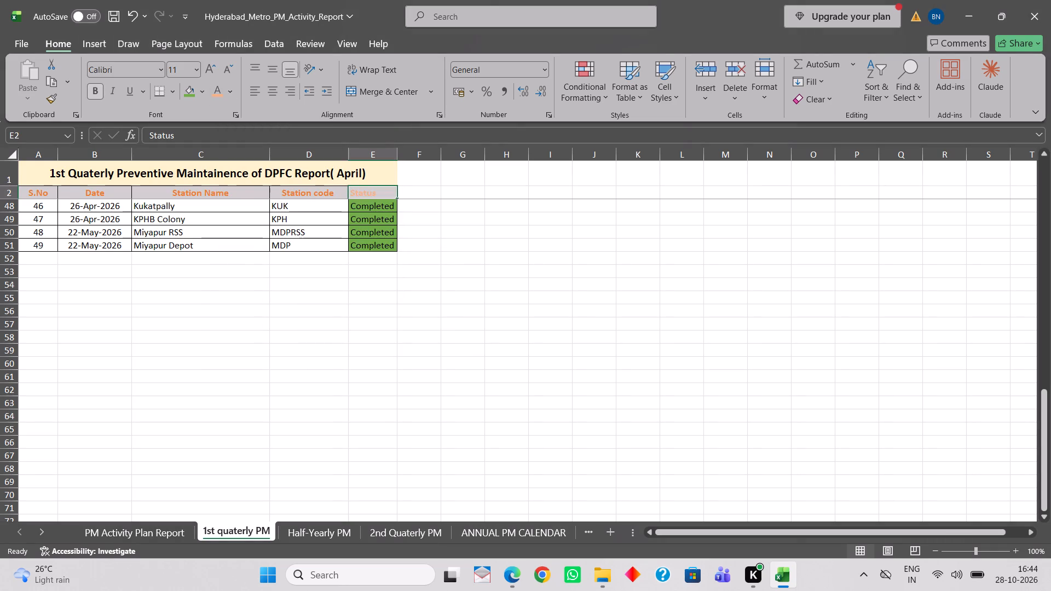
Set the Status header text in E2 on the 1st quaterly PM sheet to a darker theme orange.
click(365, 194)
click(230, 88)
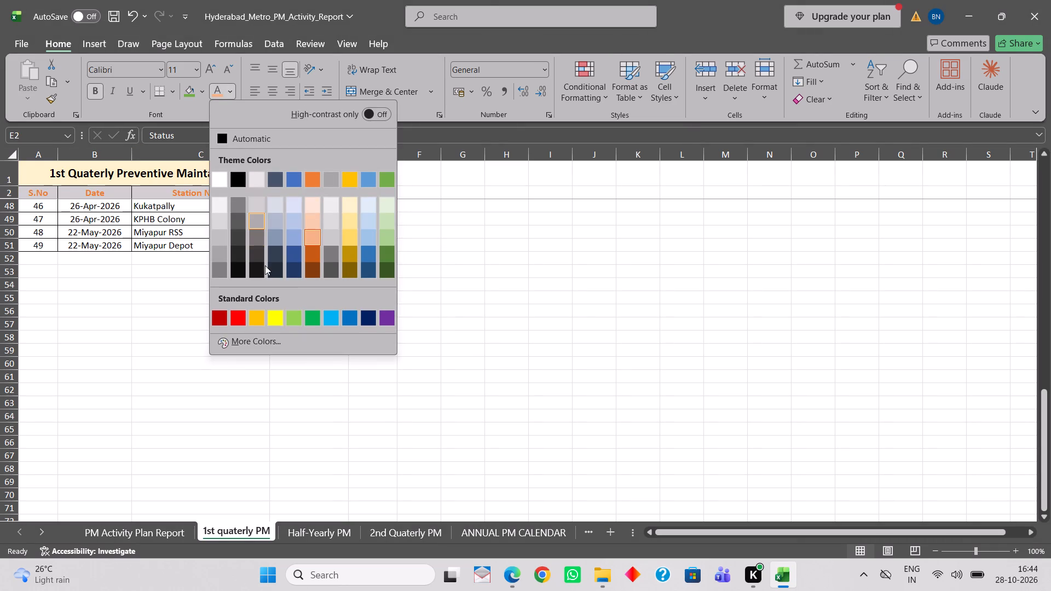
click(318, 253)
click(106, 317)
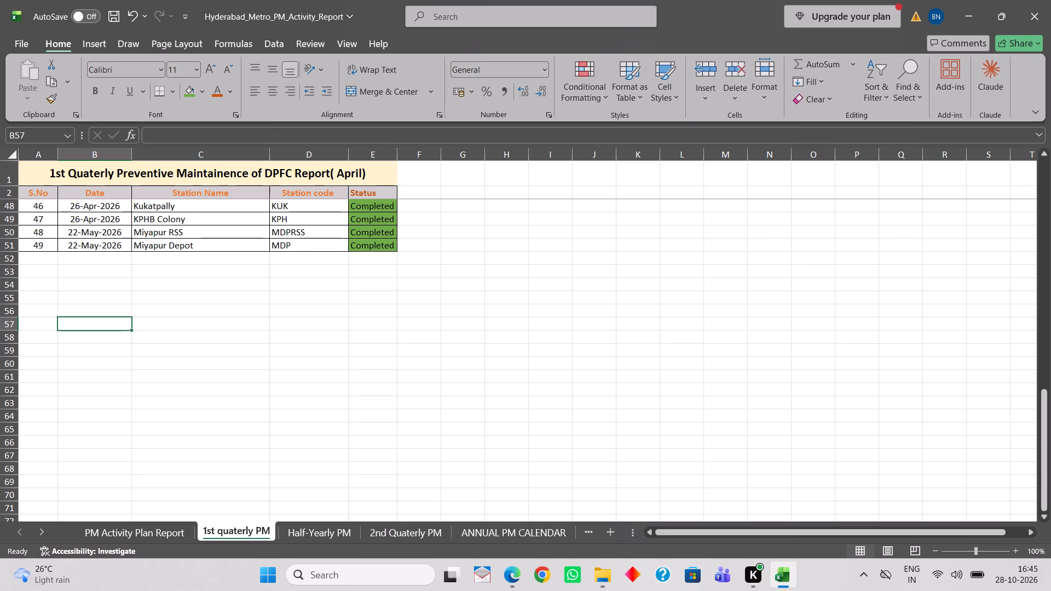
On the Half-Yearly PM sheet, autofit the width of Status column E to its contents.
click(325, 538)
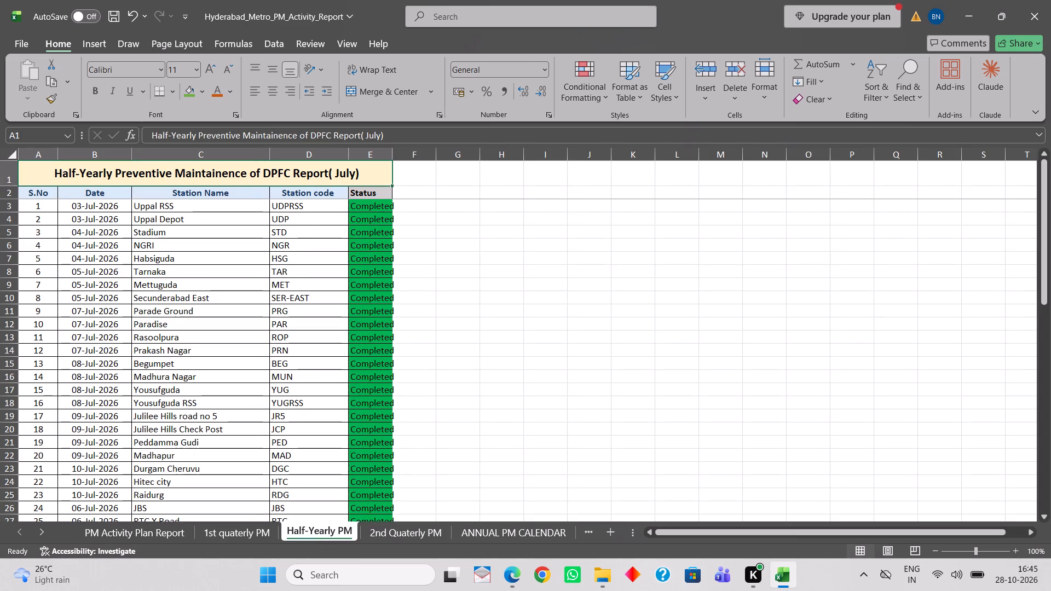
double_click(392, 153)
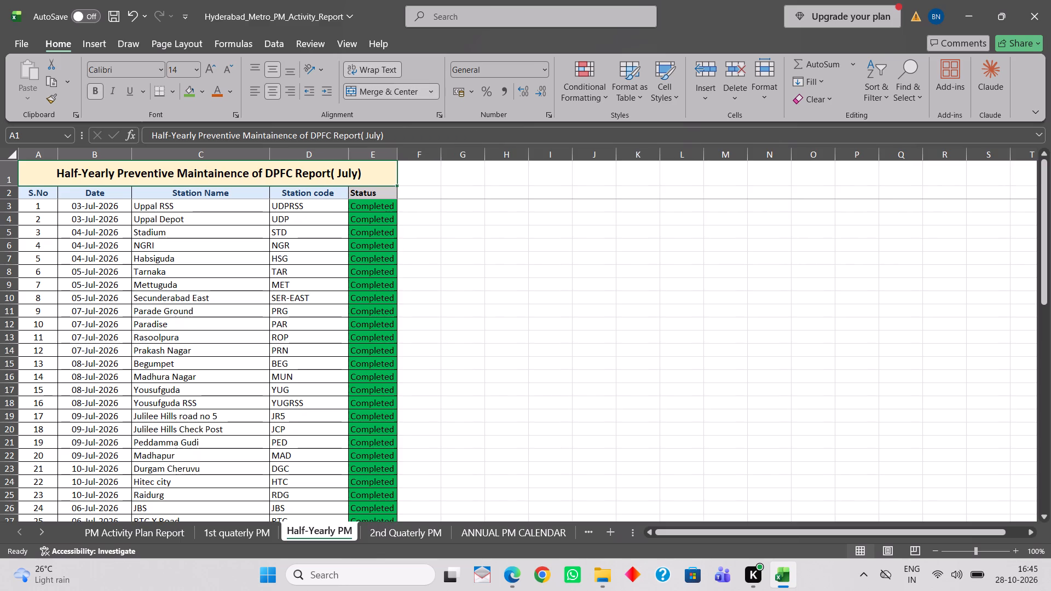
Fill Status cell E3 on the Half-Yearly PM sheet with the base theme green and copy it down the Status column.
click(378, 202)
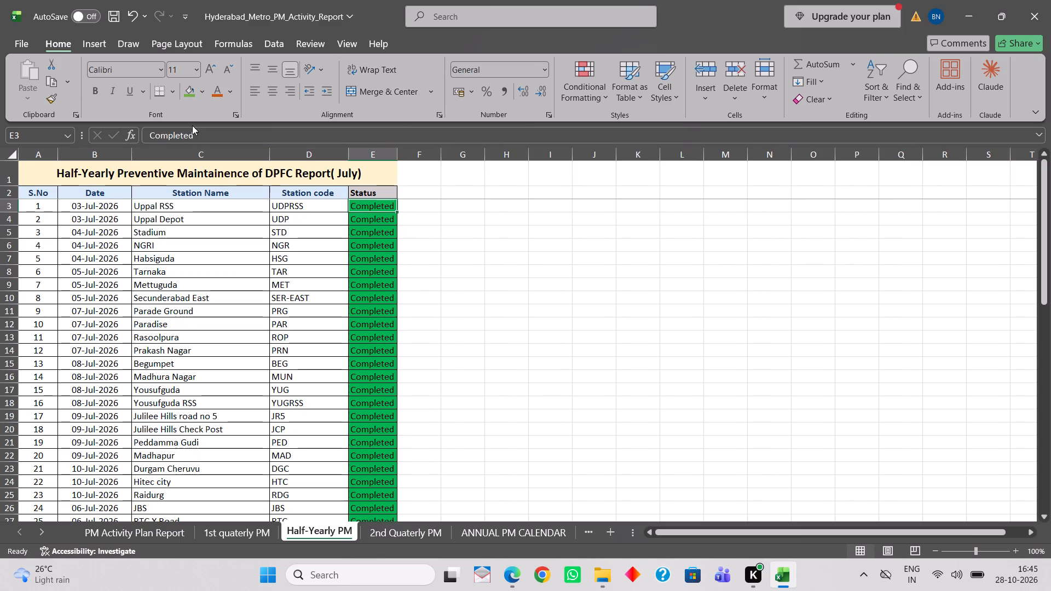
click(190, 95)
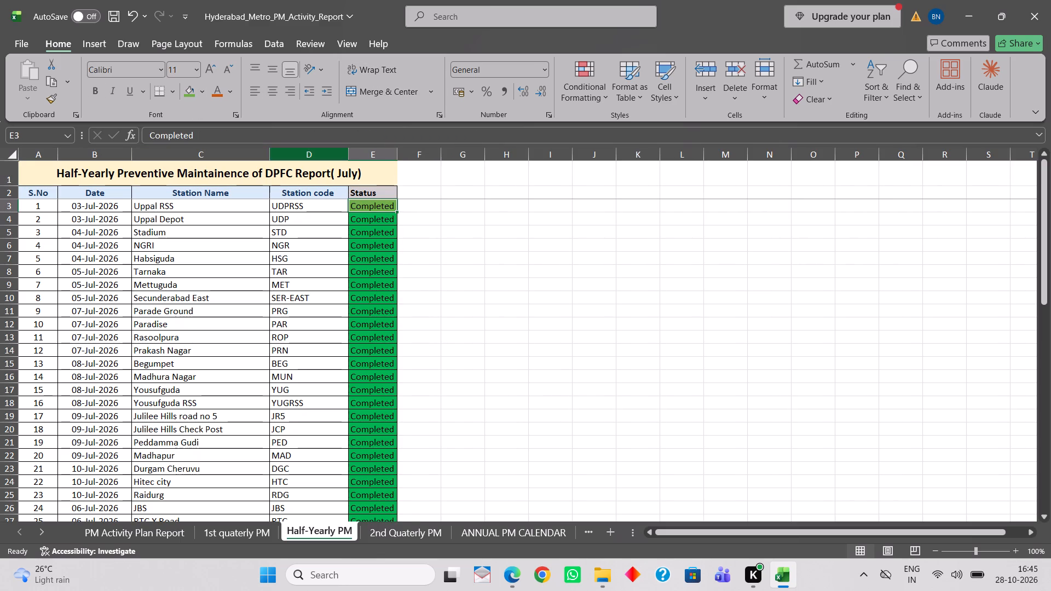
double_click(396, 211)
click(445, 289)
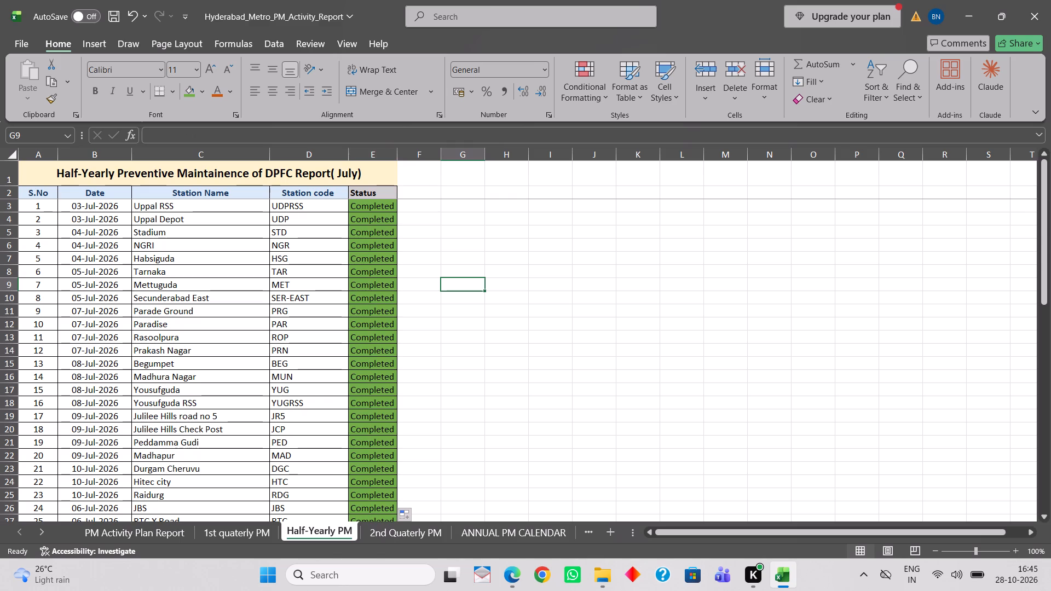
On the 2nd Quaterly PM sheet, delete the empty bordered cells A52:D60 below the table, shifting cells left.
click(395, 532)
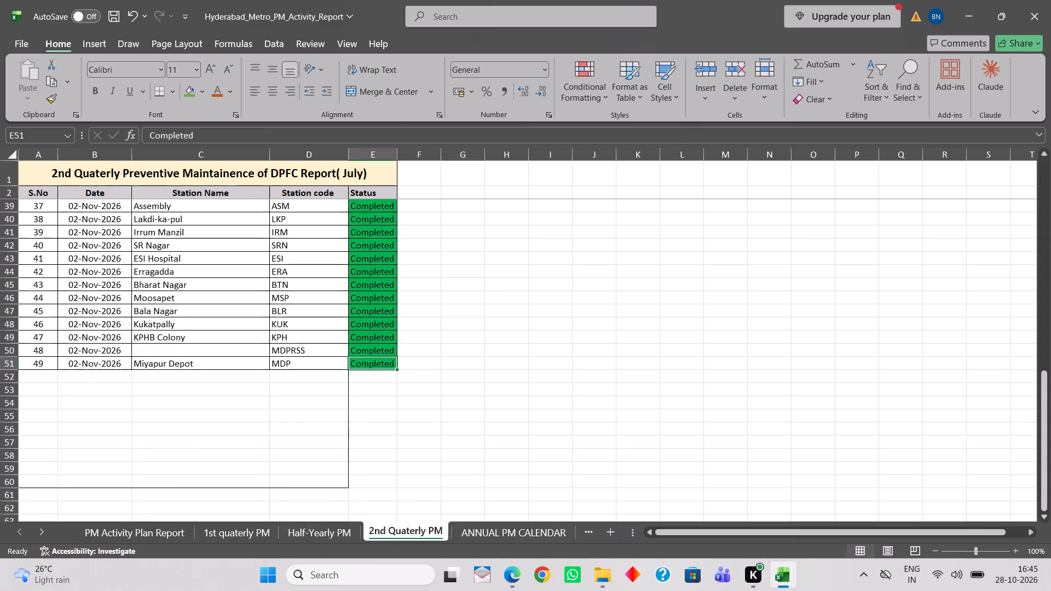
click(211, 405)
drag(34, 373, 38, 376)
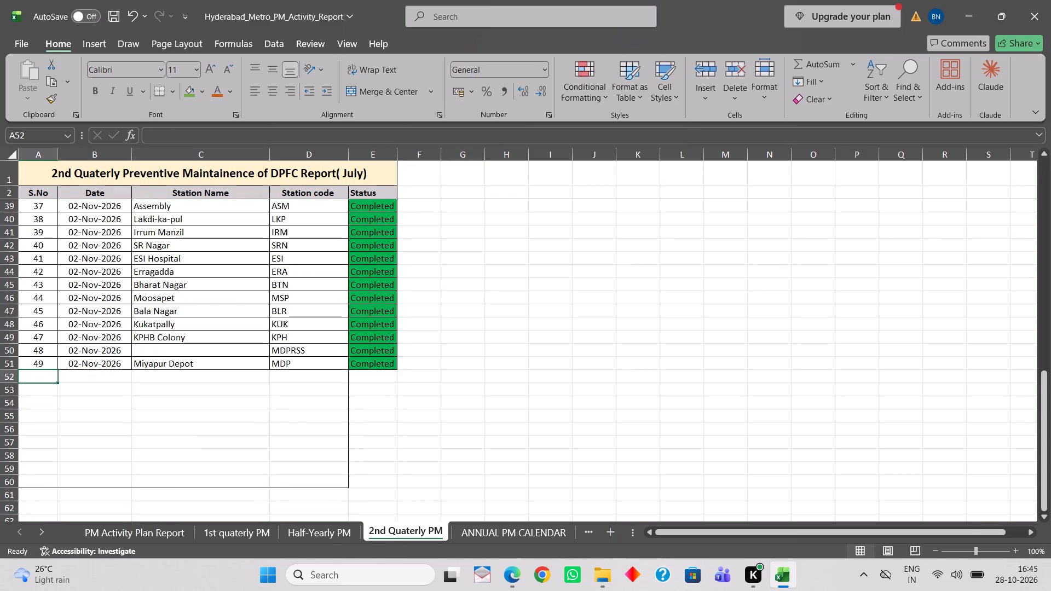
drag(38, 376, 288, 476)
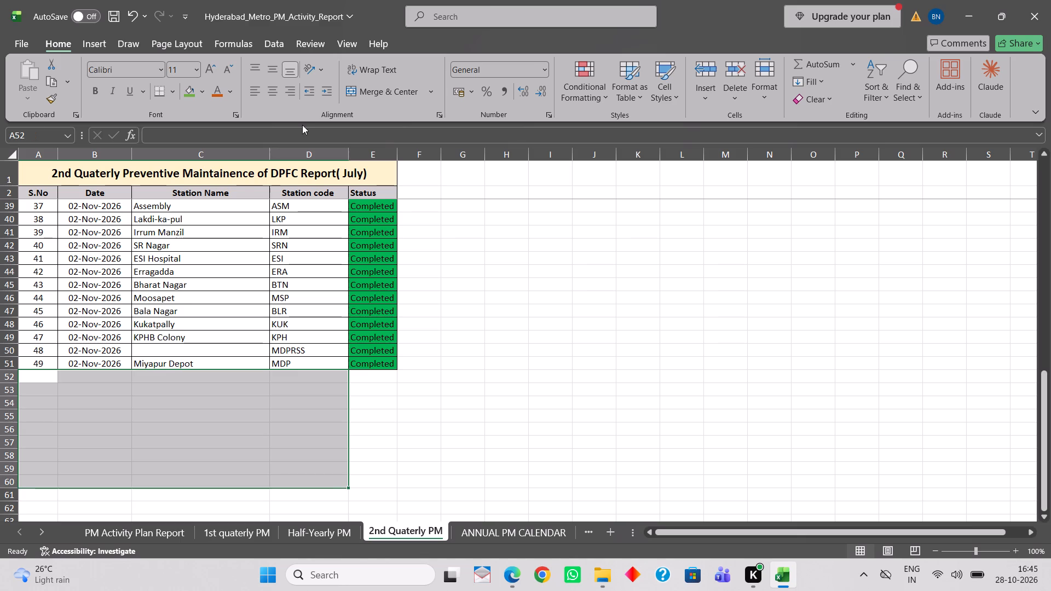
right_click(261, 437)
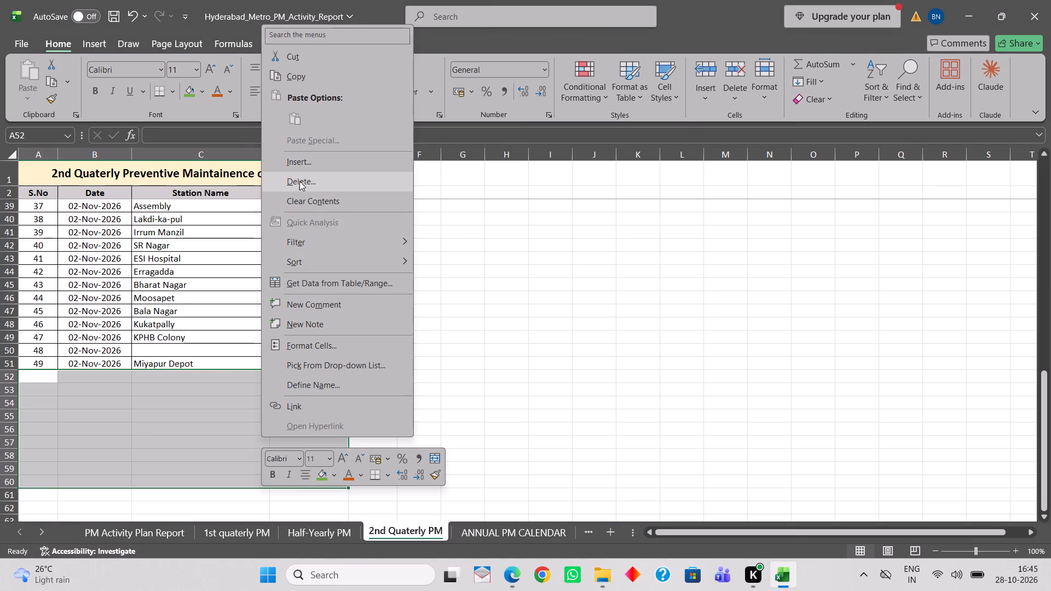
click(301, 175)
click(275, 240)
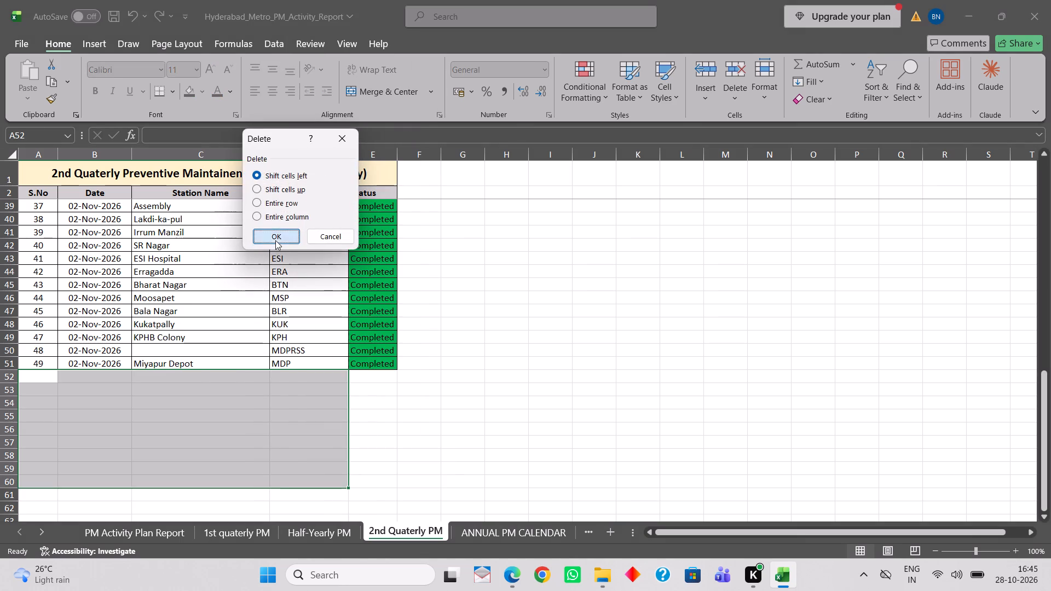
click(245, 421)
On the Half-Yearly PM sheet, delete the empty bordered cells A52:D60 below the table, shifting cells left.
click(307, 535)
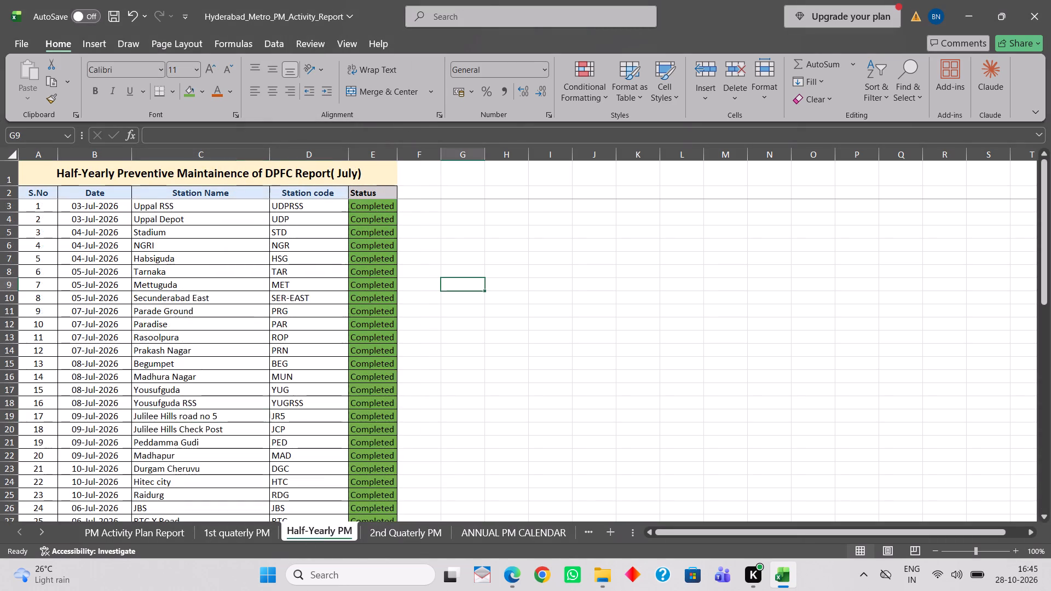
scroll(174, 422, down, 9)
scroll(174, 422, up, 1)
scroll(174, 422, down, 3)
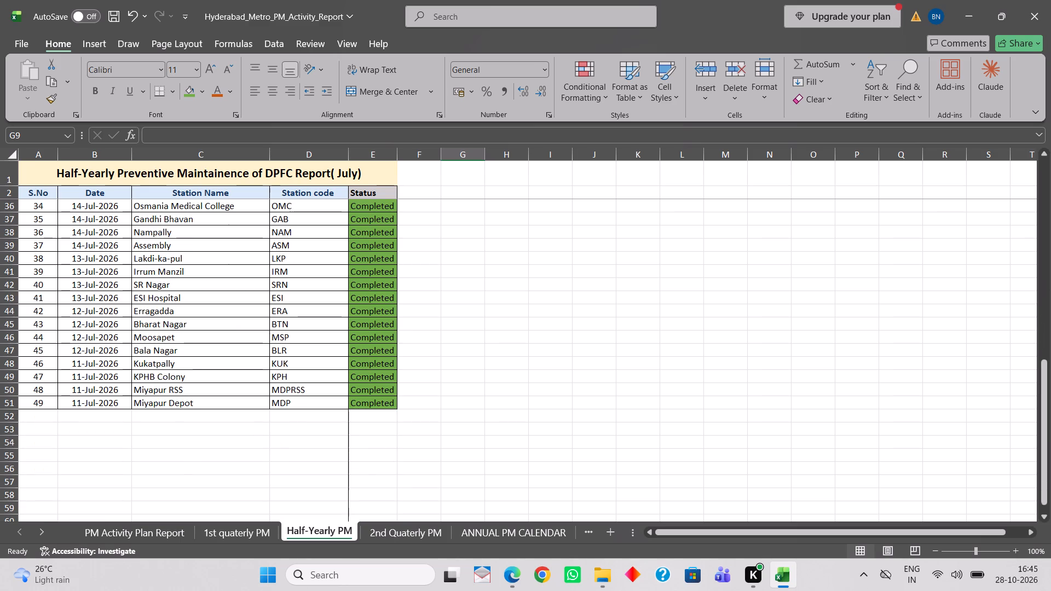
drag(31, 423, 145, 514)
scroll(139, 505, up, 4)
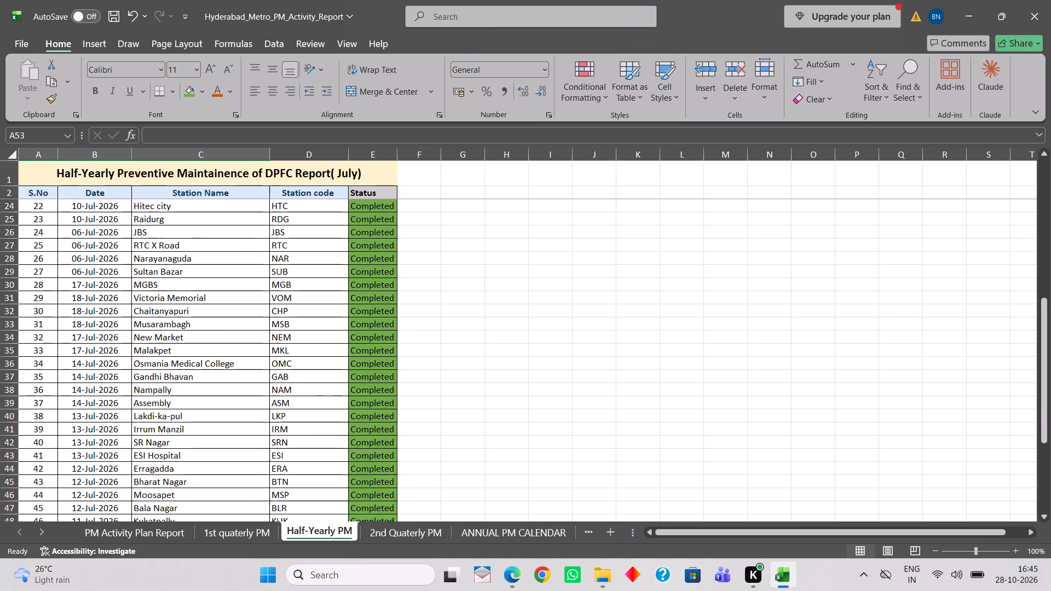
scroll(138, 505, down, 1)
scroll(138, 505, up, 1)
scroll(138, 505, down, 7)
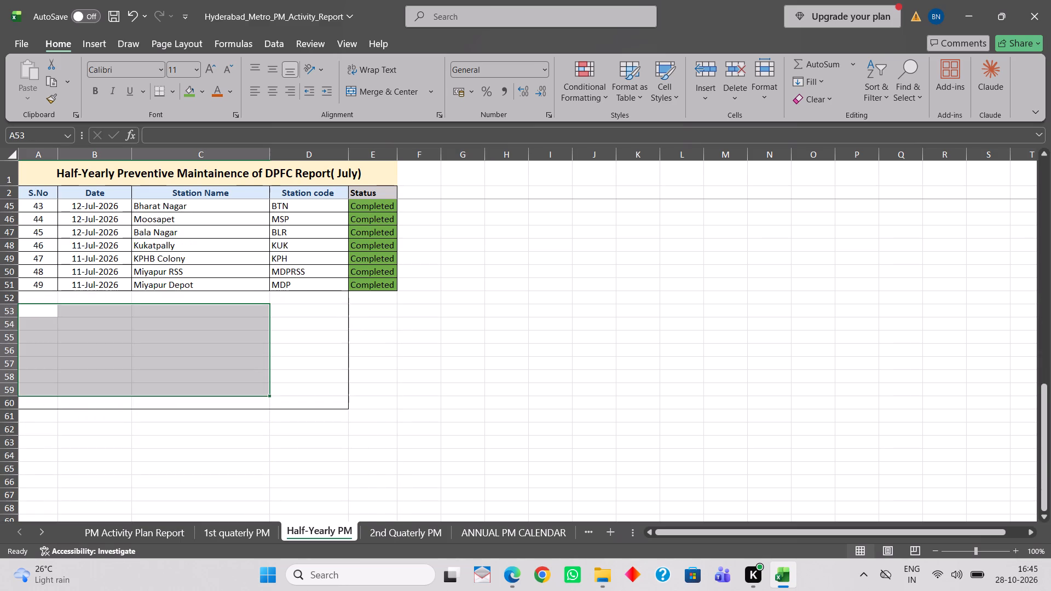
drag(34, 298, 319, 395)
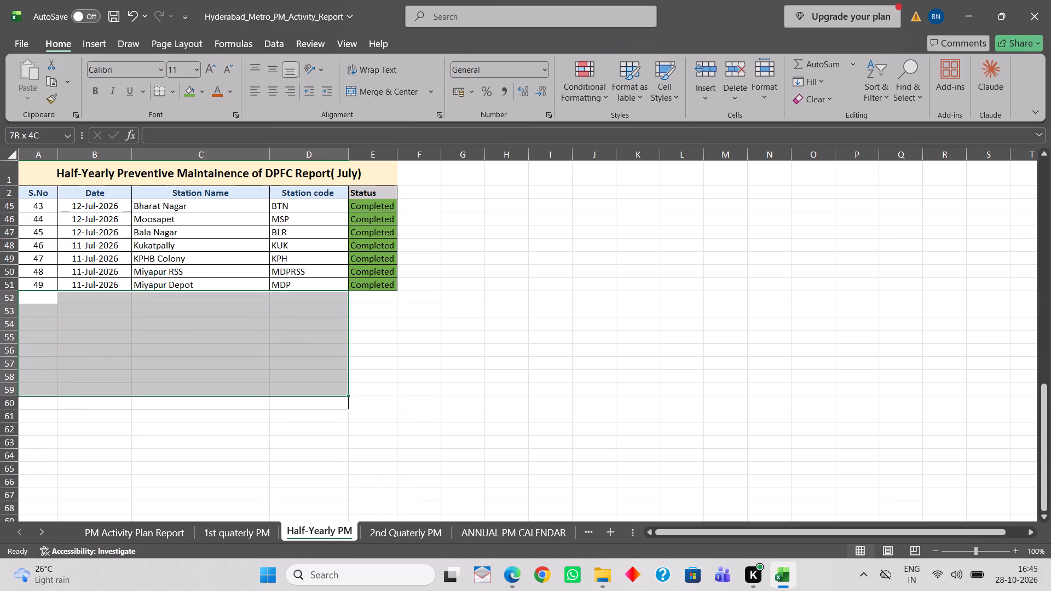
drag(319, 395, 320, 398)
right_click(278, 323)
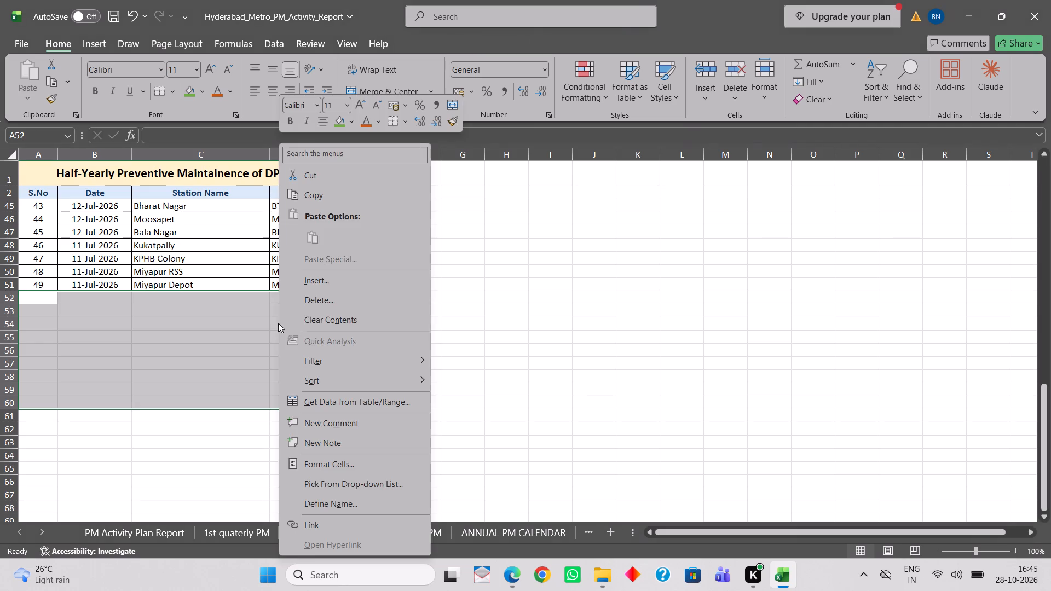
click(310, 302)
click(296, 366)
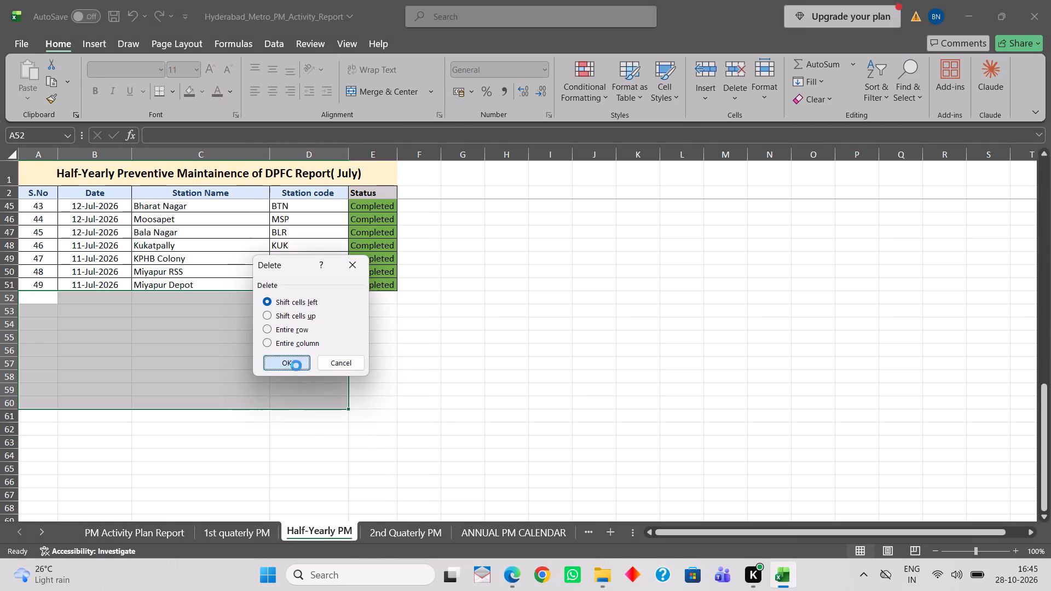
Check the area below the tables on the 1st quaterly PM, Half-Yearly PM and 2nd Quaterly PM sheets.
click(236, 534)
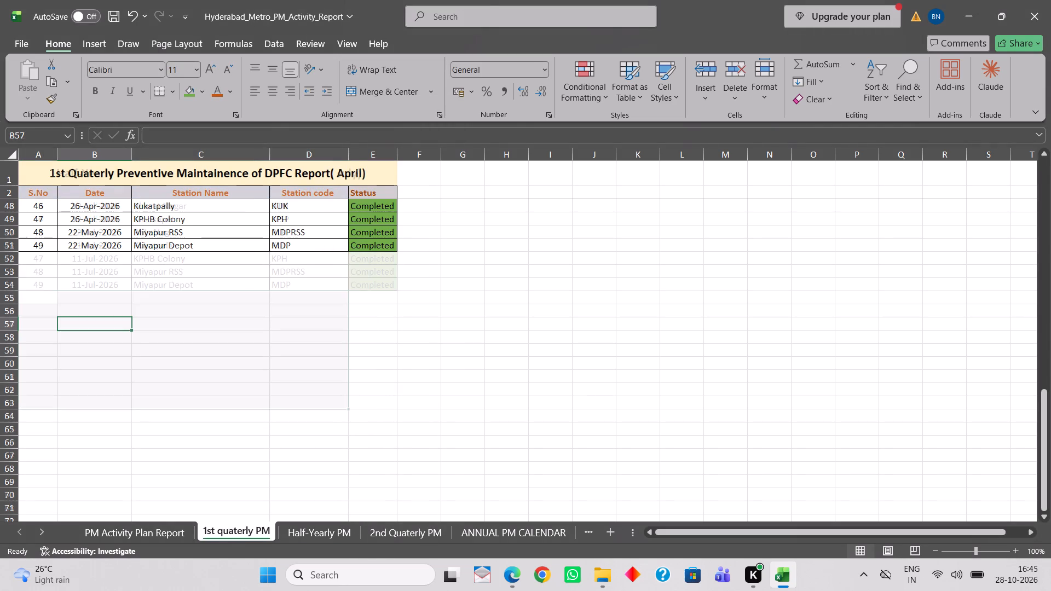
click(329, 530)
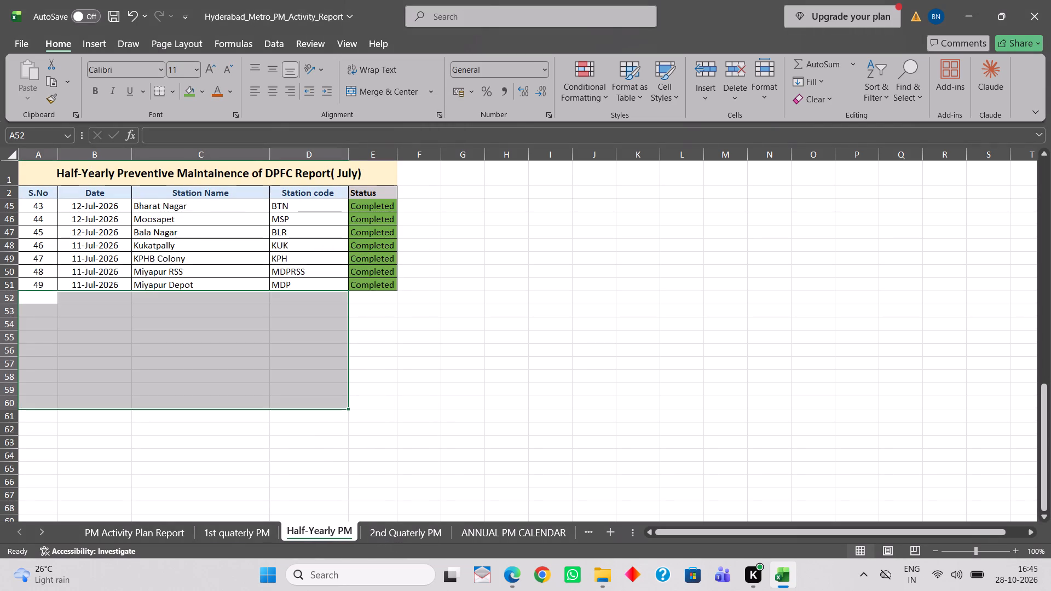
click(326, 442)
click(395, 531)
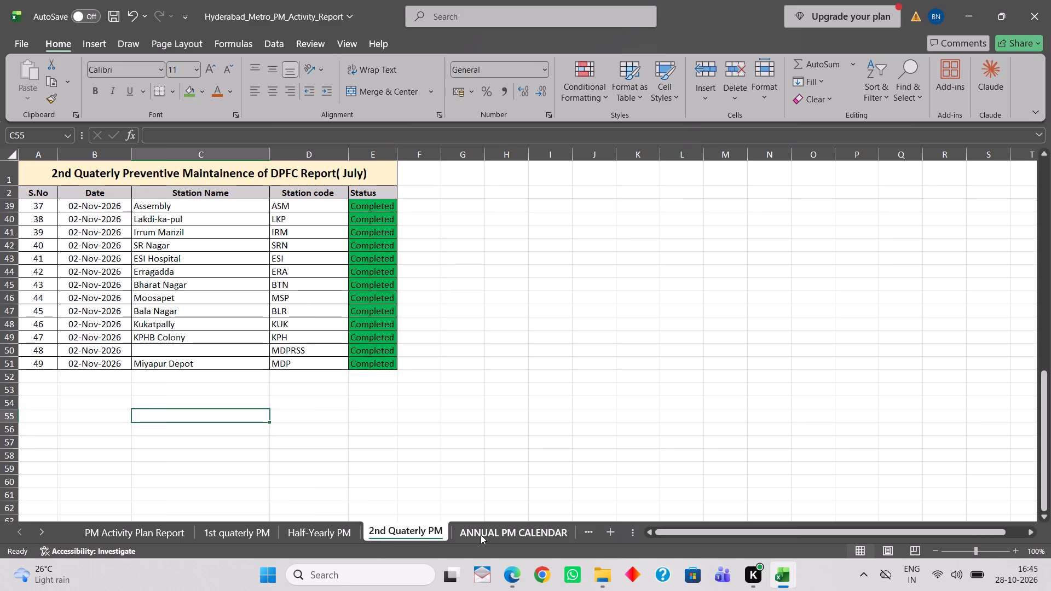
Examine the ANNUAL PM CALENDAR sheet from the first station row to the last for its monthly PM entries.
click(481, 535)
scroll(296, 410, up, 4)
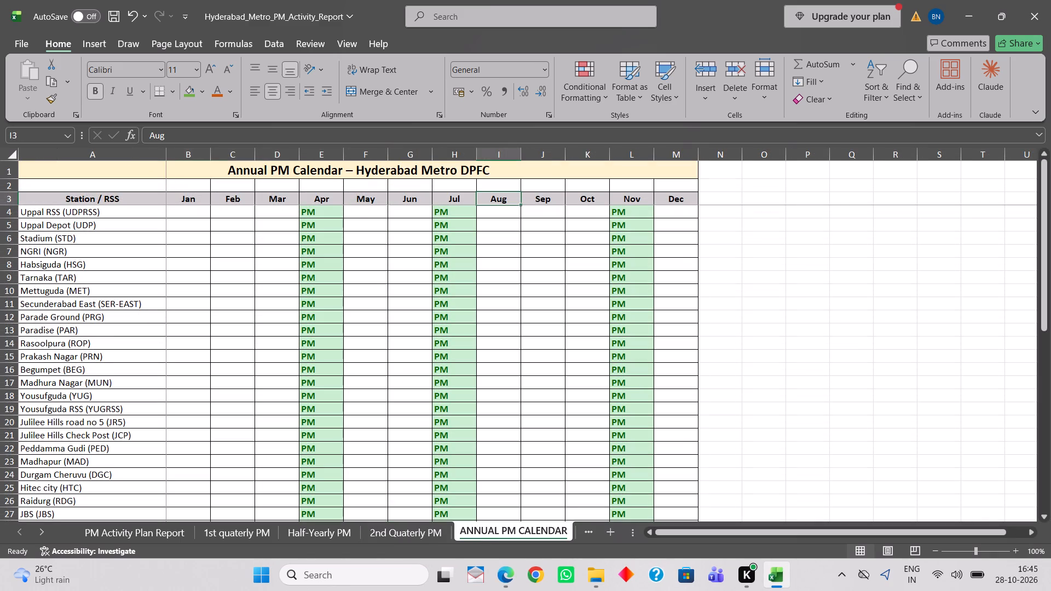
scroll(518, 248, down, 6)
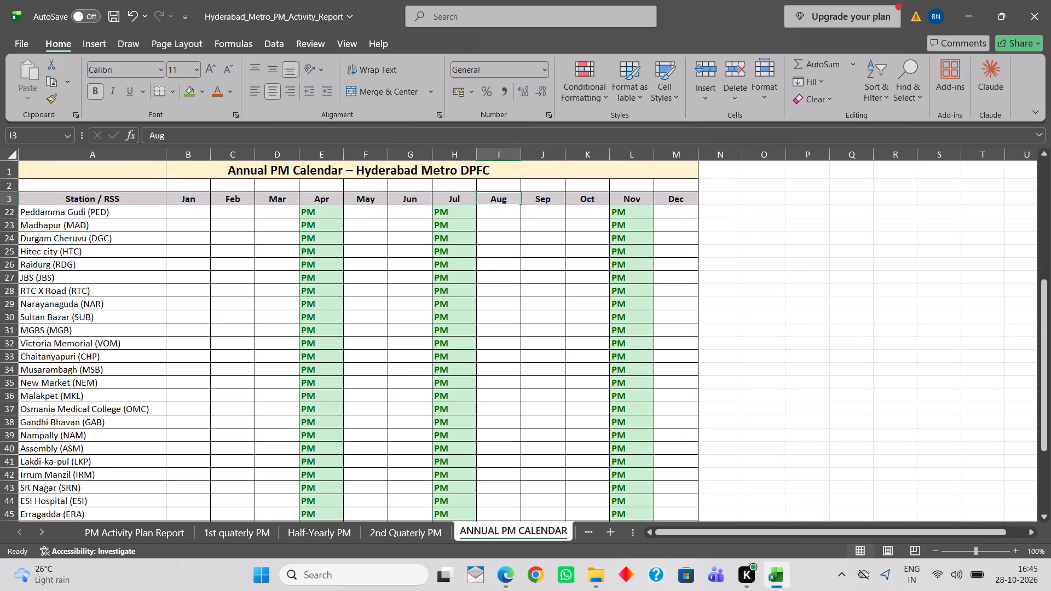
scroll(518, 248, down, 10)
scroll(518, 246, up, 9)
scroll(517, 245, down, 1)
scroll(517, 245, up, 3)
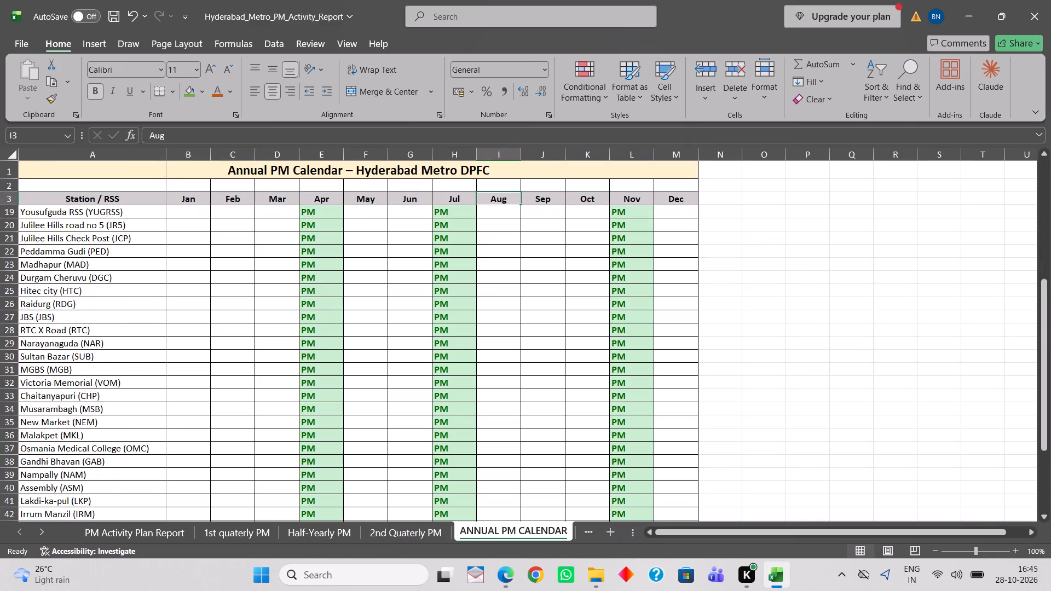
scroll(517, 245, up, 6)
scroll(517, 245, down, 1)
scroll(517, 245, up, 10)
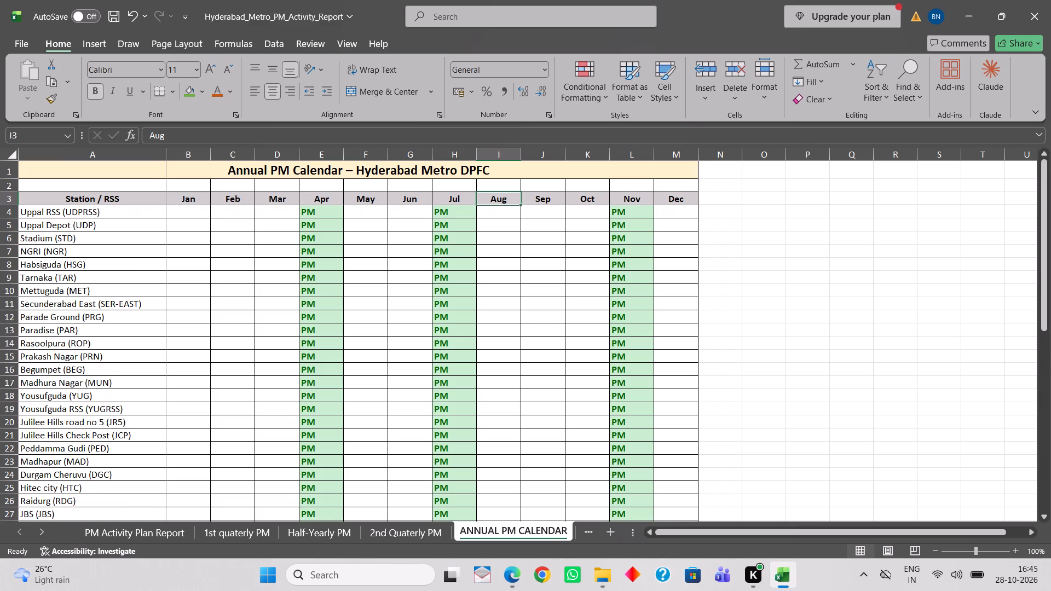
scroll(517, 246, up, 9)
scroll(517, 246, down, 12)
scroll(517, 246, up, 3)
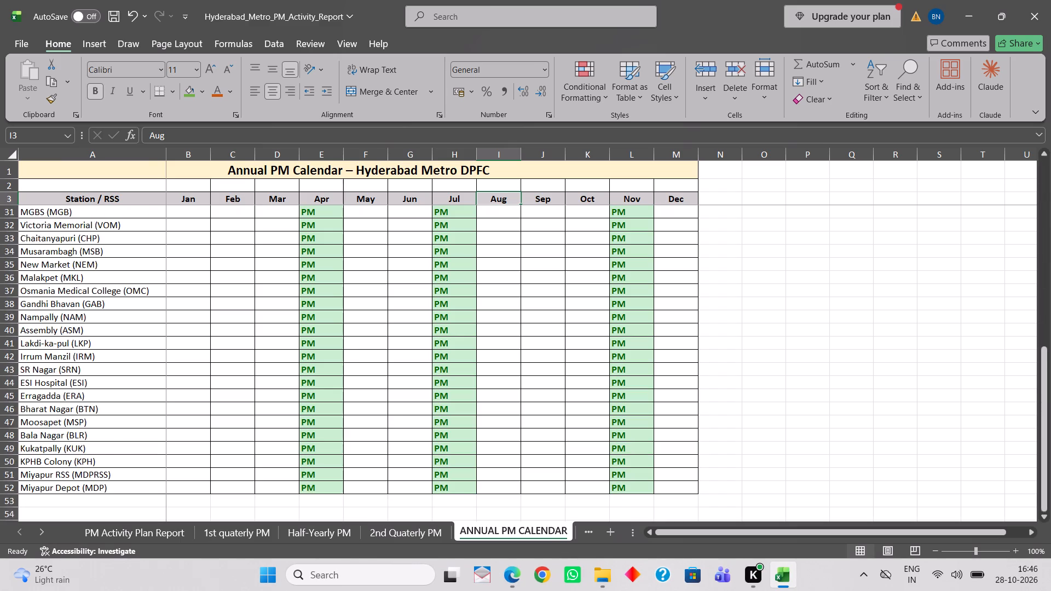
scroll(517, 246, up, 10)
scroll(517, 246, down, 1)
scroll(517, 246, up, 8)
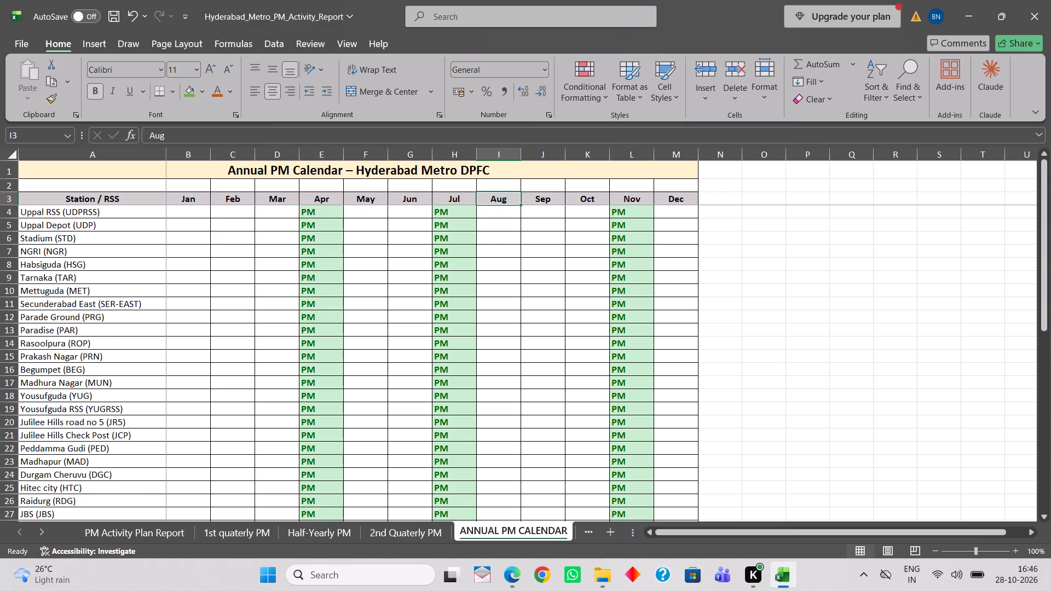
Review the 2nd Quaterly PM, Half-Yearly PM, PM Activity Plan Report and PM STATUS sheets.
click(435, 529)
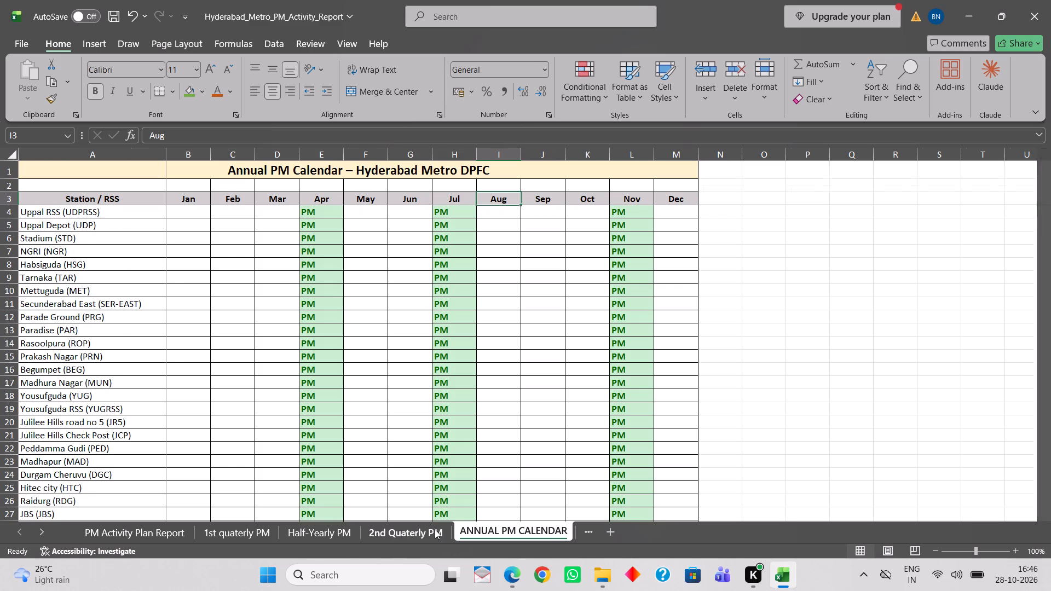
scroll(157, 357, up, 7)
scroll(158, 353, down, 1)
scroll(158, 353, up, 3)
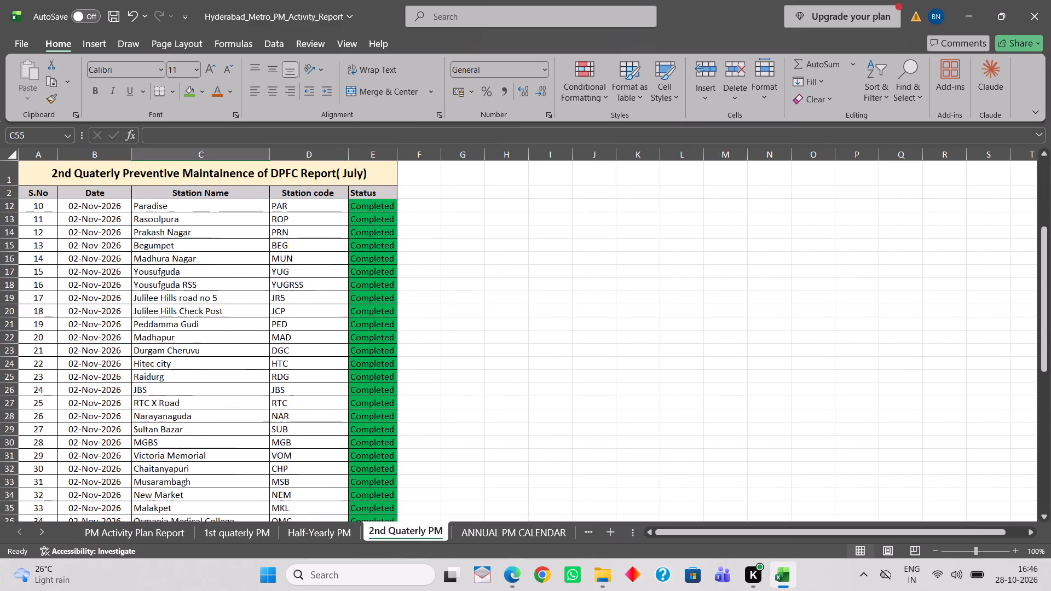
scroll(158, 353, up, 8)
click(319, 529)
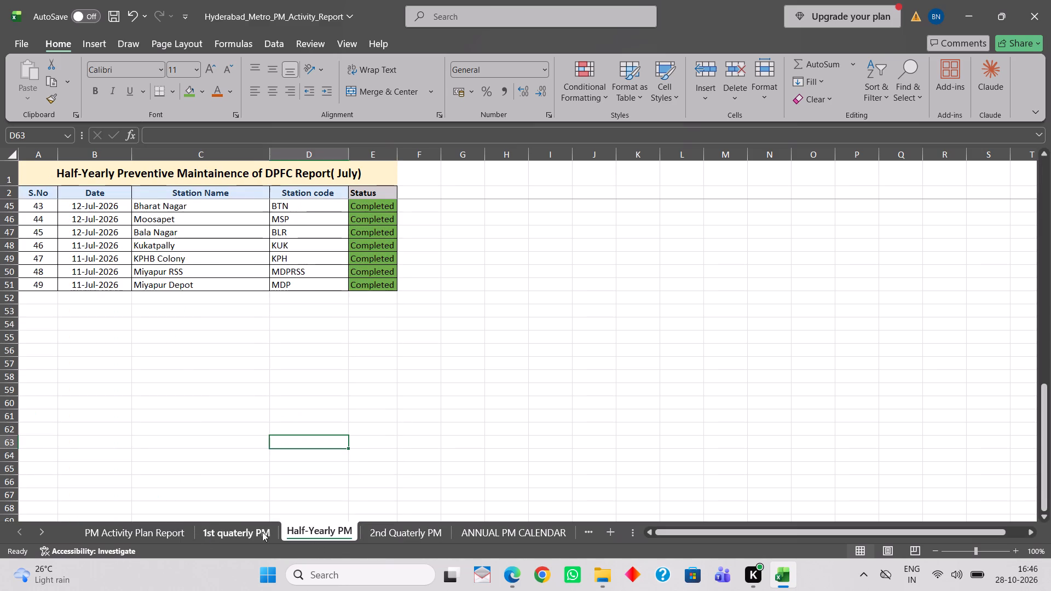
click(159, 529)
scroll(189, 361, up, 13)
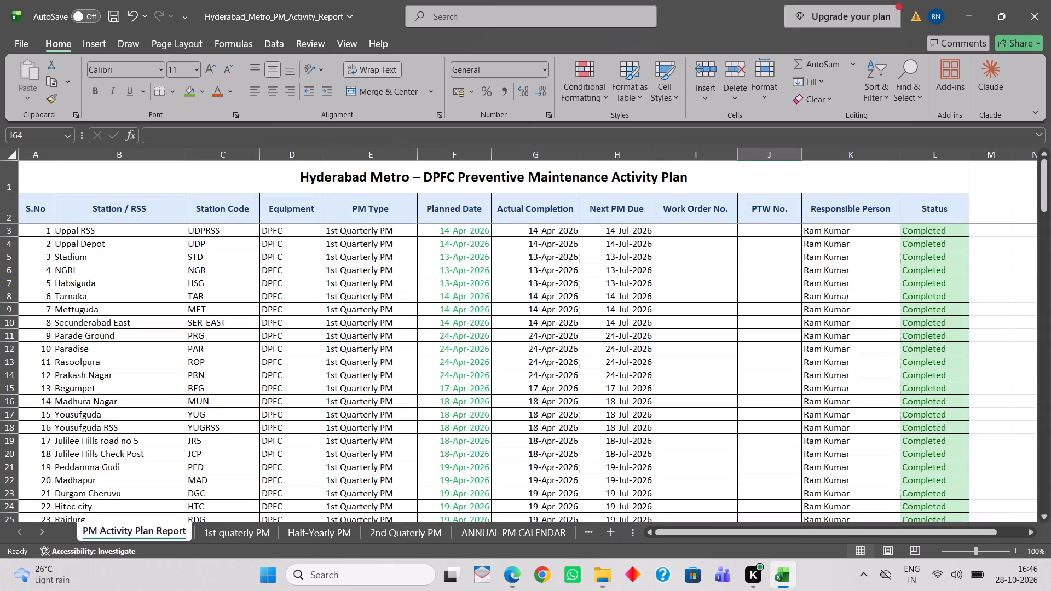
scroll(189, 354, up, 4)
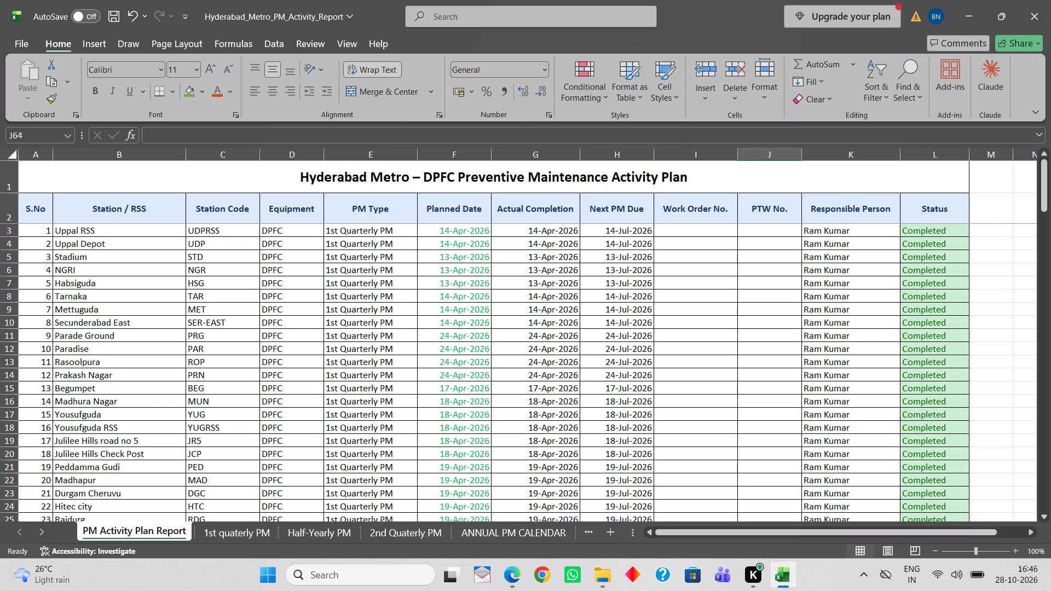
click(589, 528)
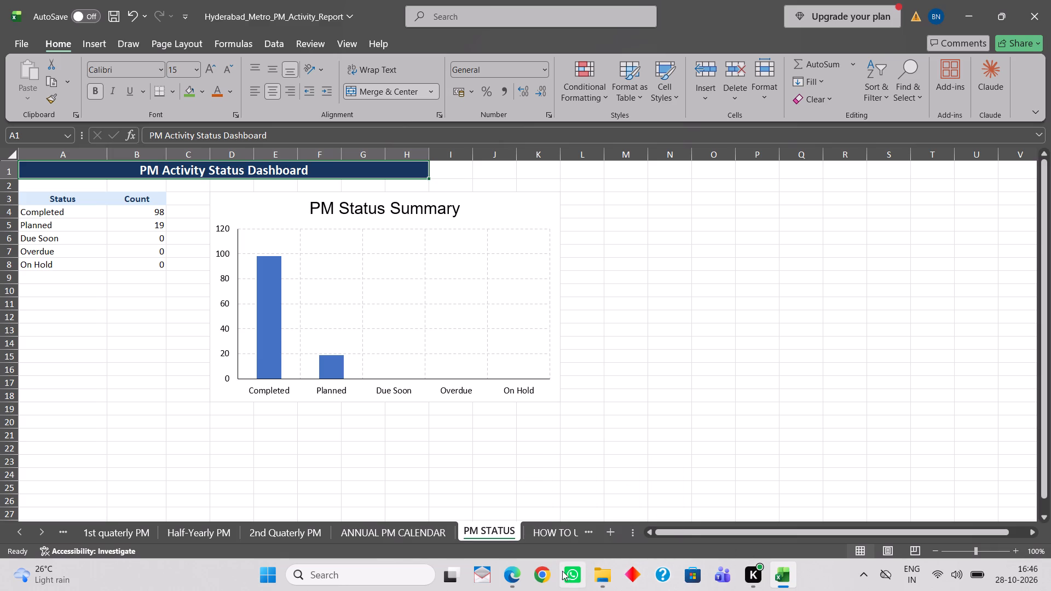
click(541, 570)
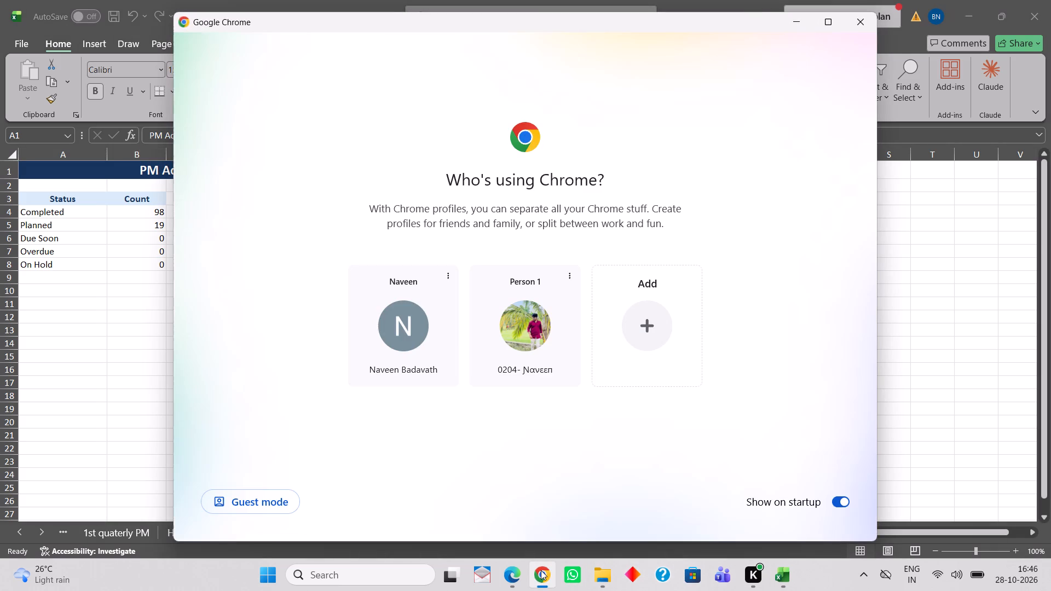
click(522, 338)
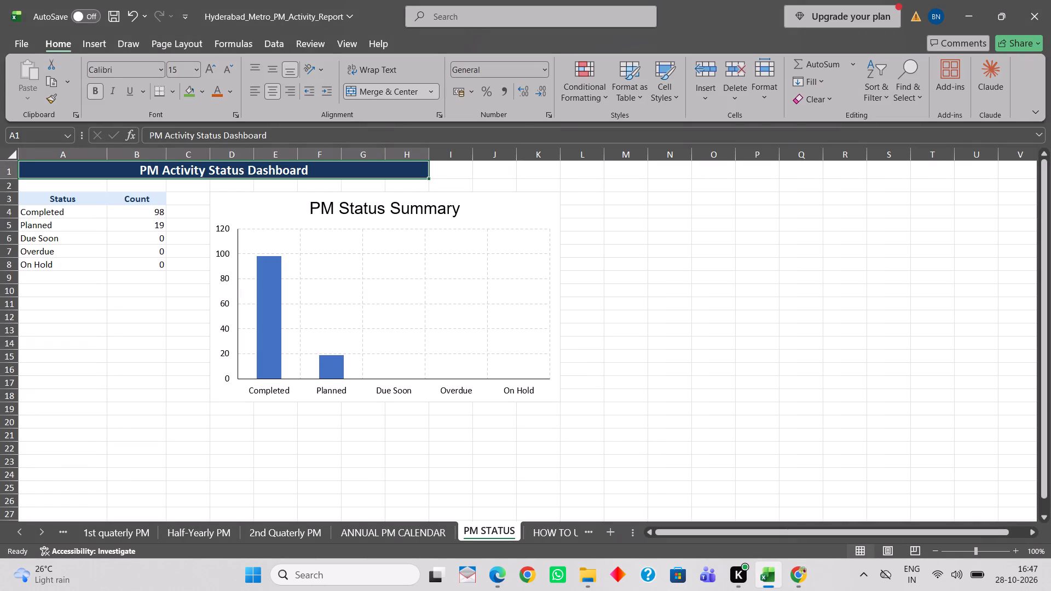
drag(25, 262, 156, 270)
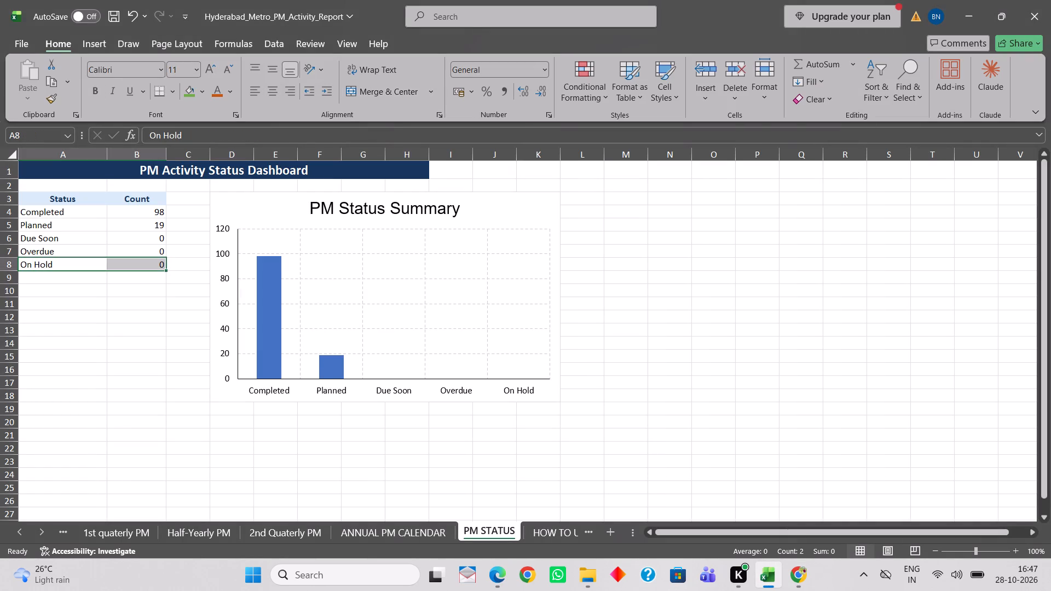
key(Delete)
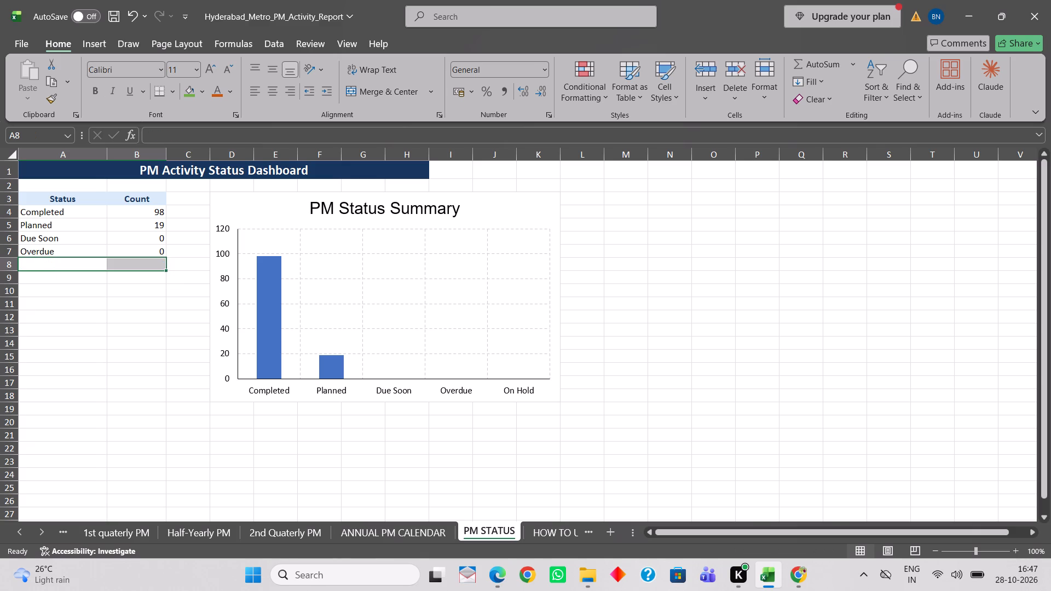
click(152, 303)
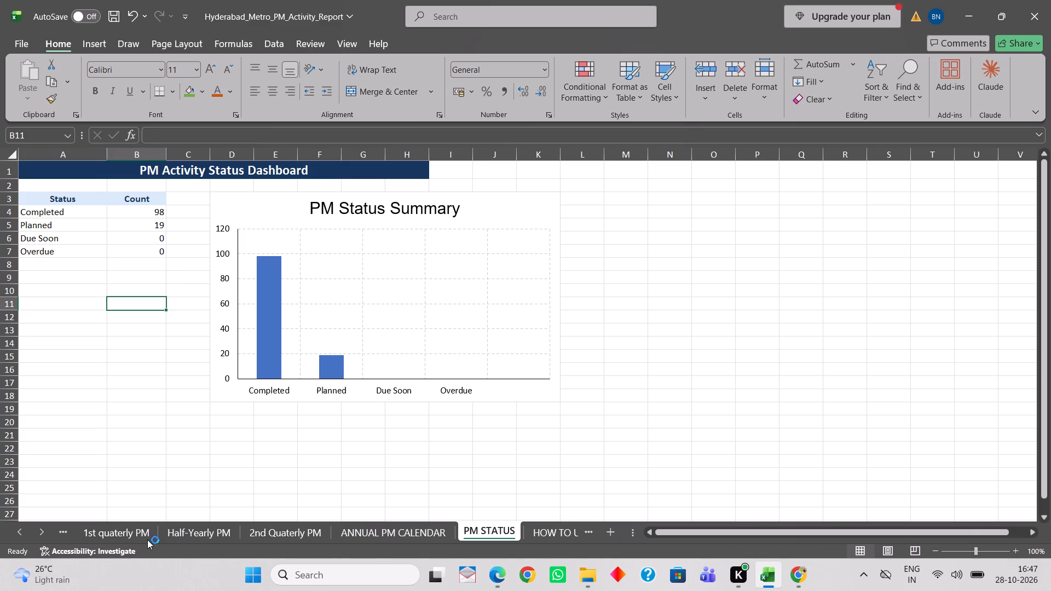
Check the available status options for a station in the Status column of PM Activity Plan Report, and return to PM STATUS.
click(66, 535)
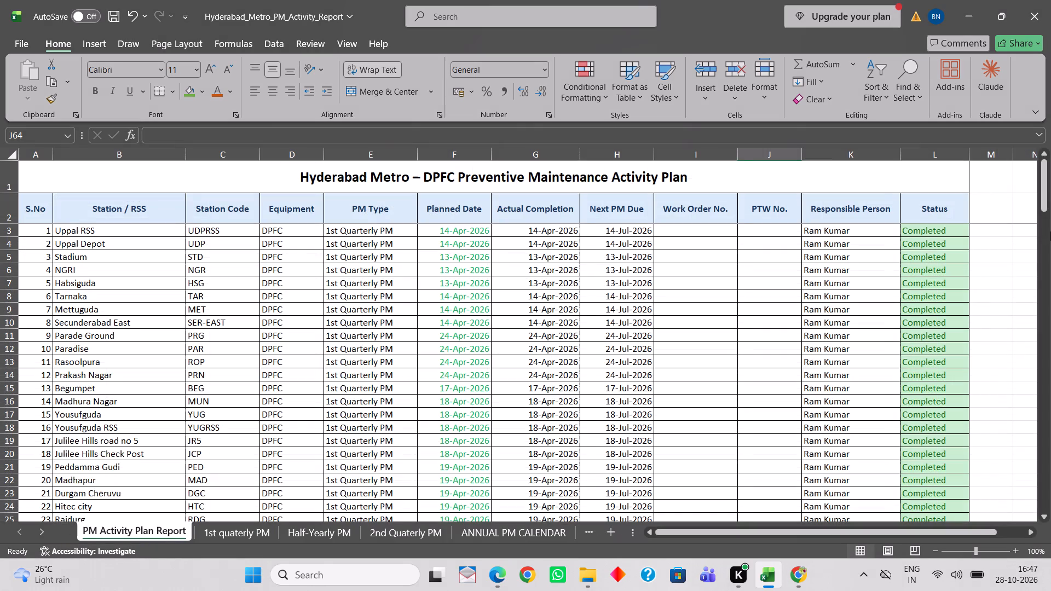
click(927, 258)
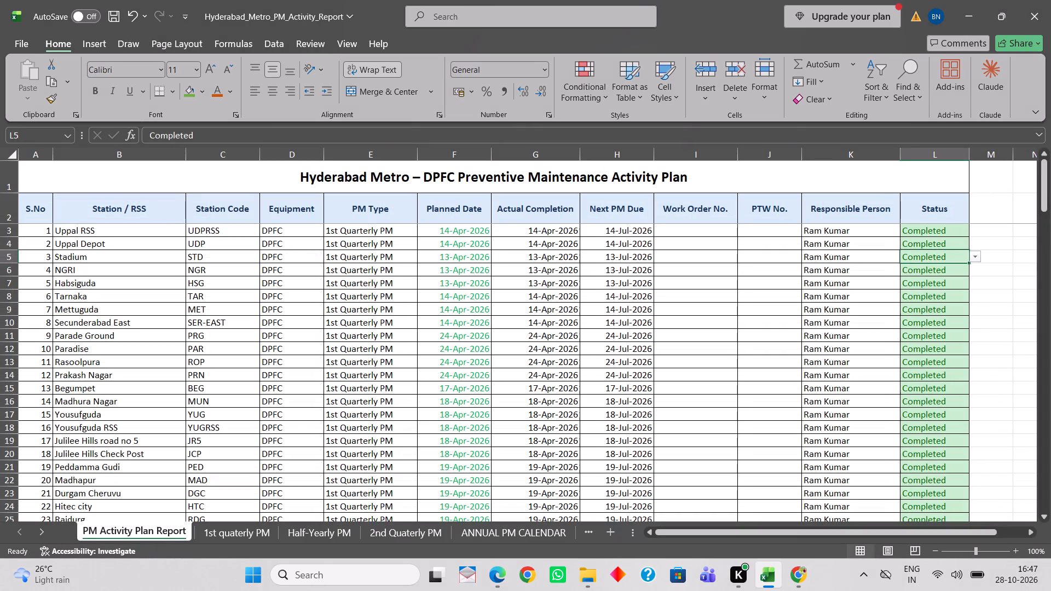
click(977, 257)
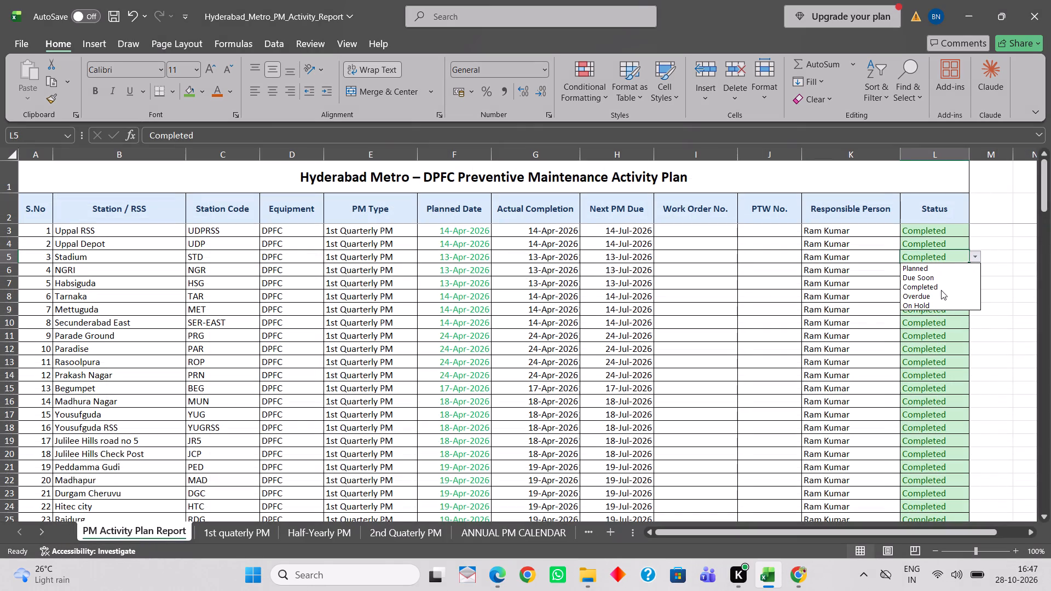
click(584, 525)
click(588, 531)
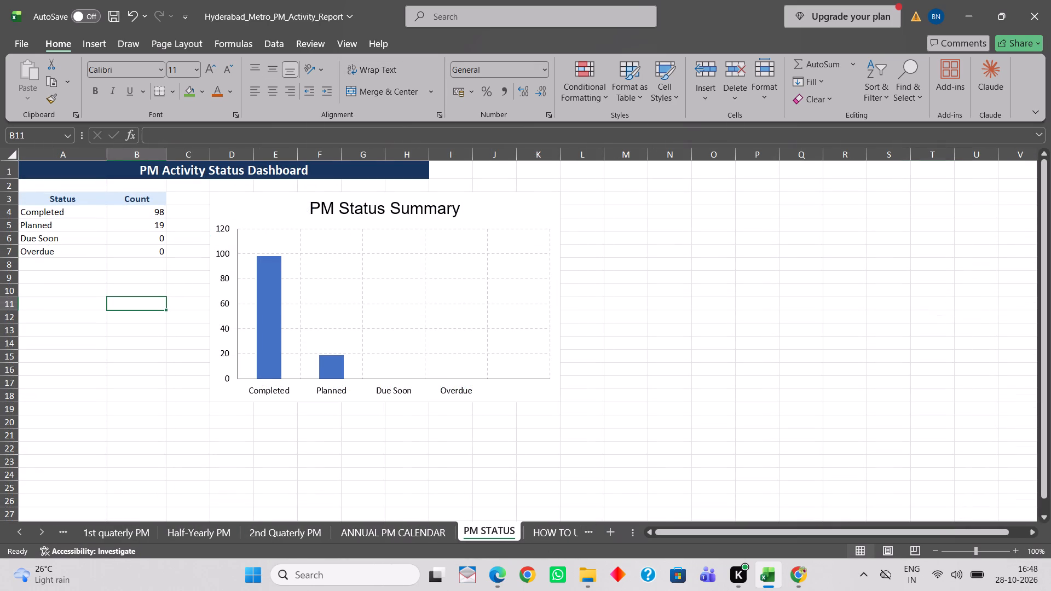
Clear the Overdue status and its count in A7:B7 on the PM STATUS sheet.
click(122, 252)
double_click(122, 252)
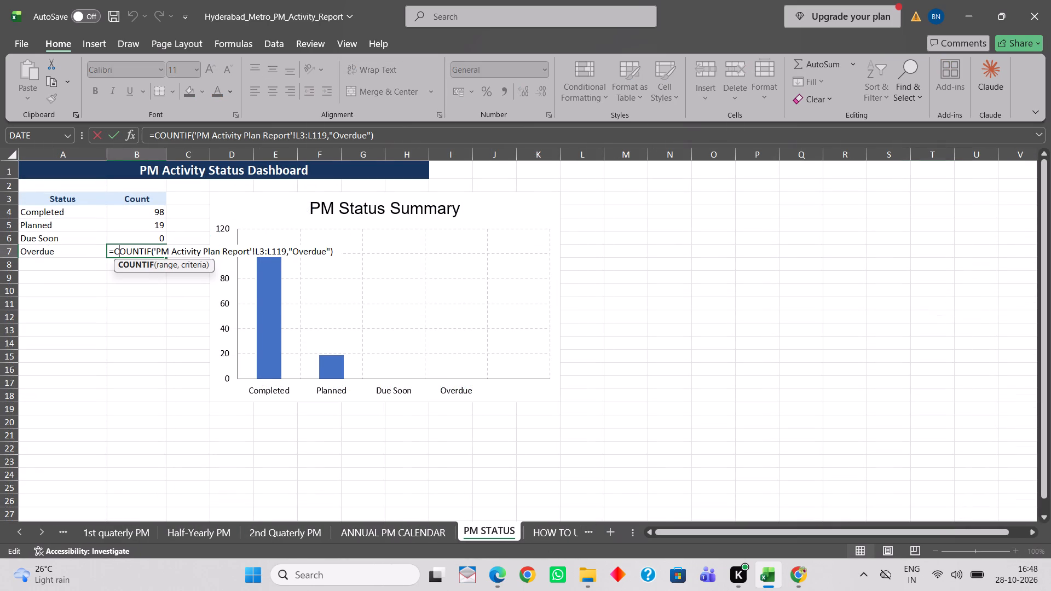
triple_click(71, 248)
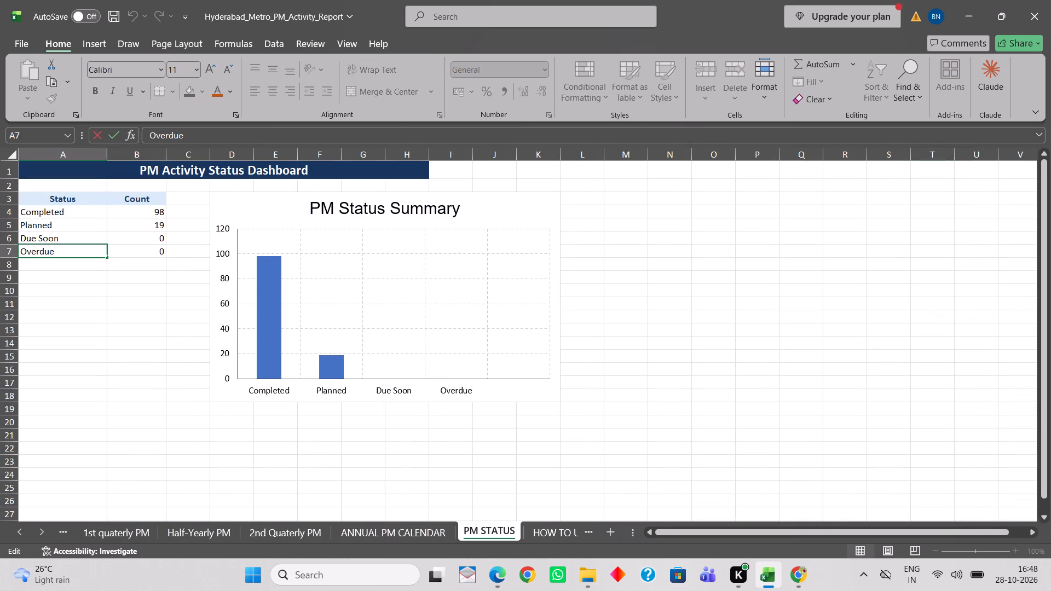
drag(95, 254, 147, 256)
drag(148, 252, 71, 245)
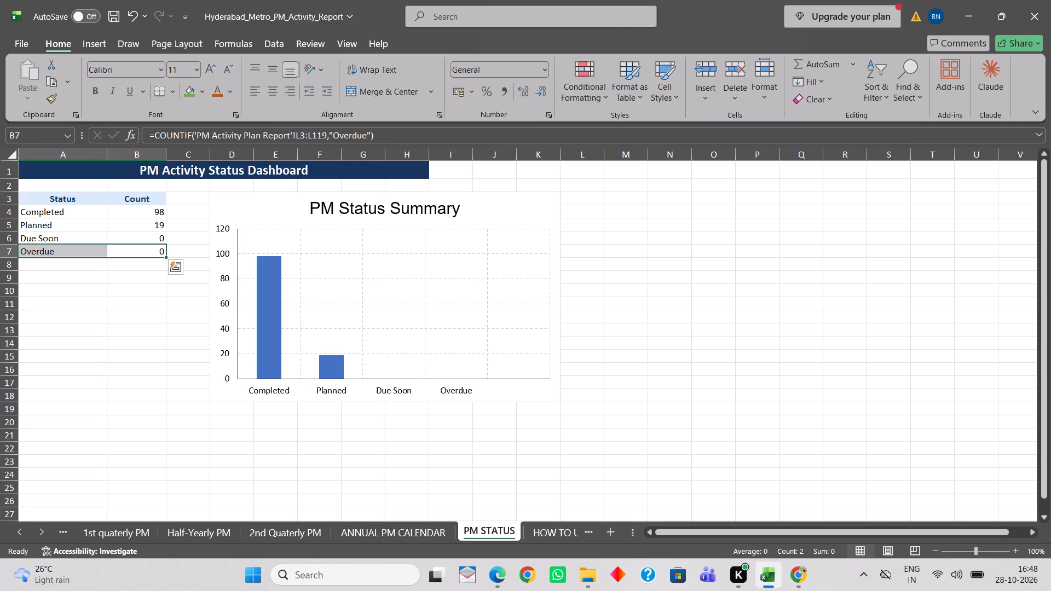
key(Delete)
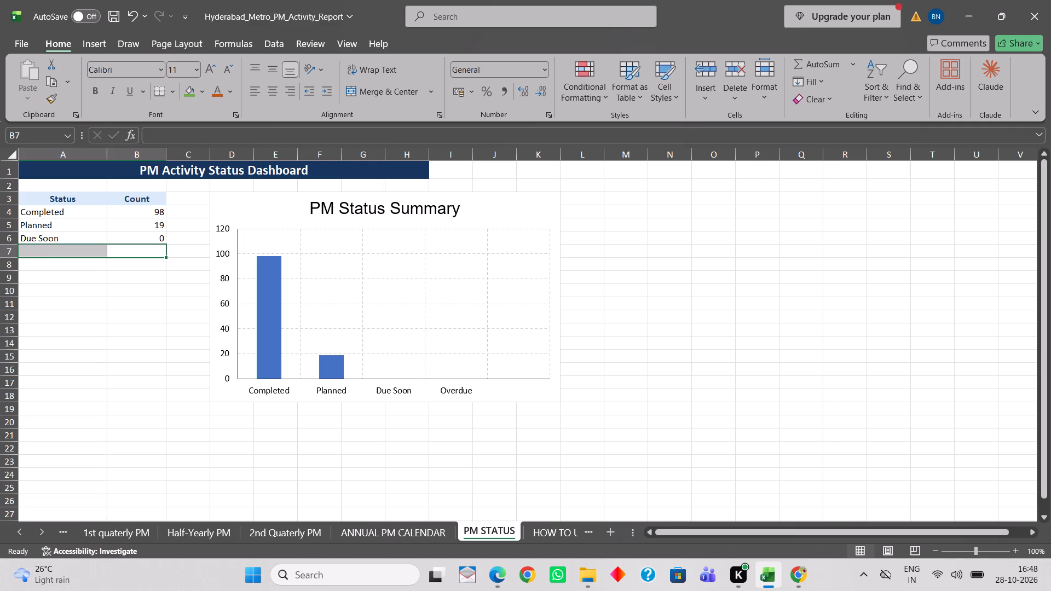
Clear the Due Soon status and its count in A6:B6 on the PM STATUS sheet.
click(53, 240)
drag(53, 240, 135, 240)
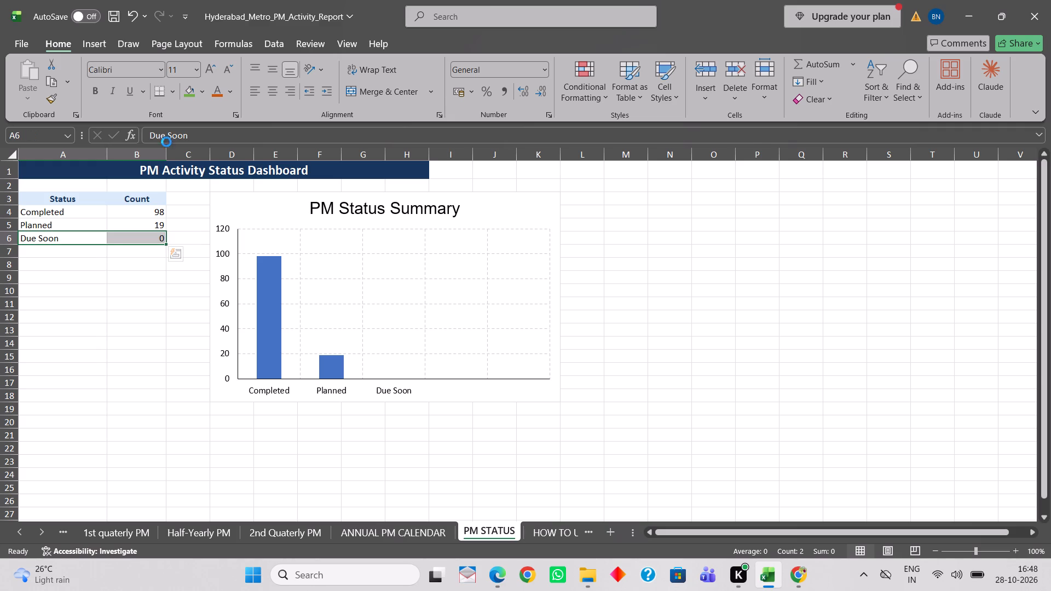
key(Delete)
scroll(166, 142, up, 1)
click(71, 293)
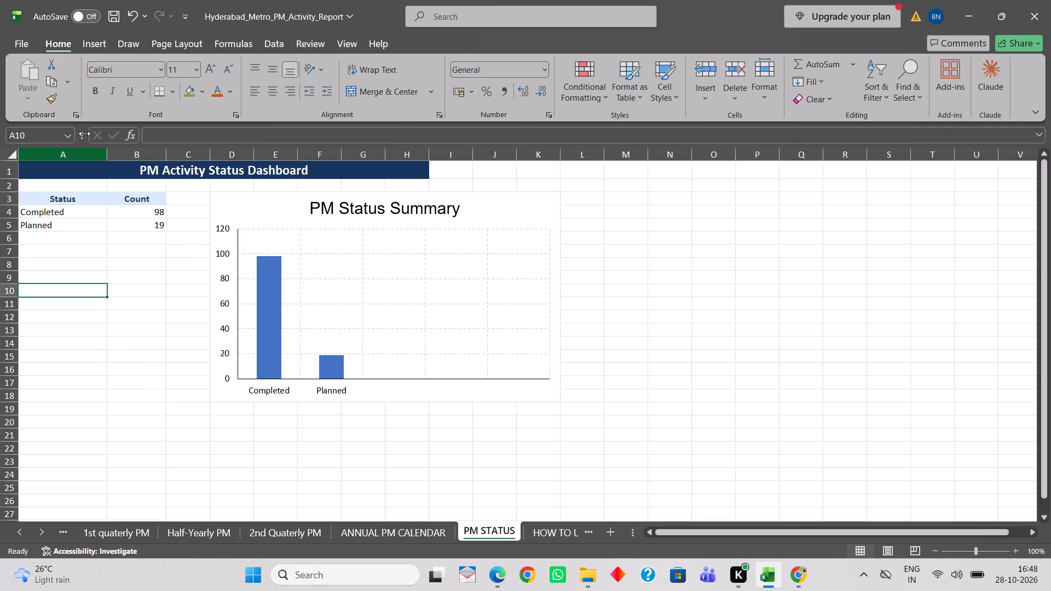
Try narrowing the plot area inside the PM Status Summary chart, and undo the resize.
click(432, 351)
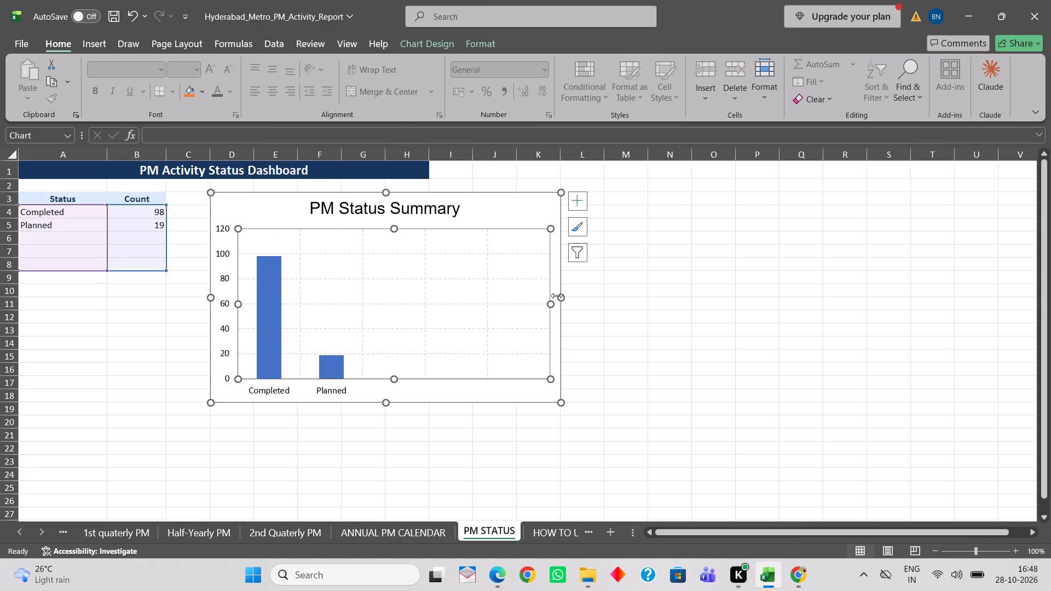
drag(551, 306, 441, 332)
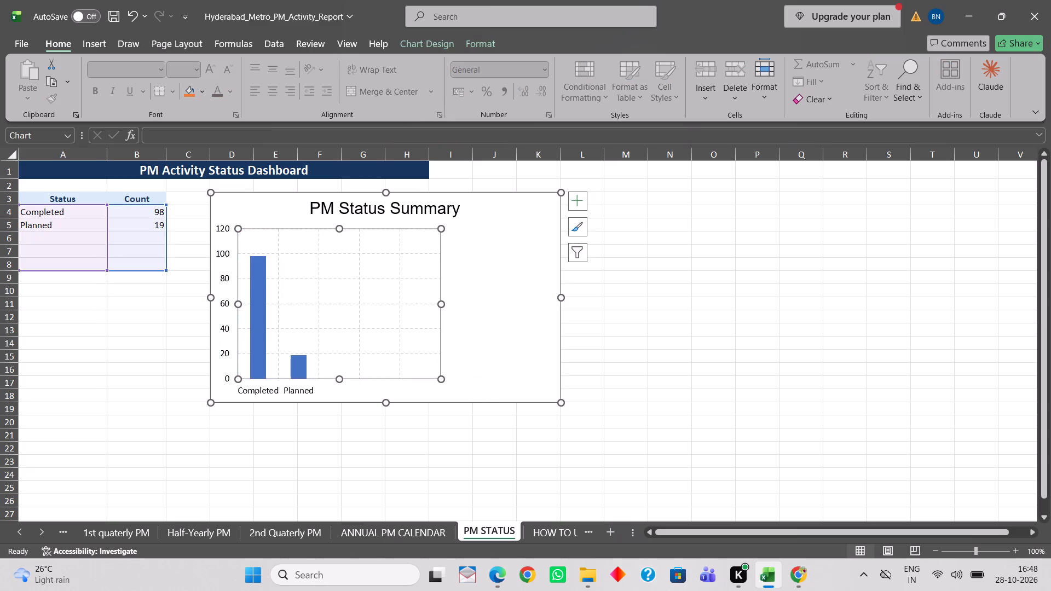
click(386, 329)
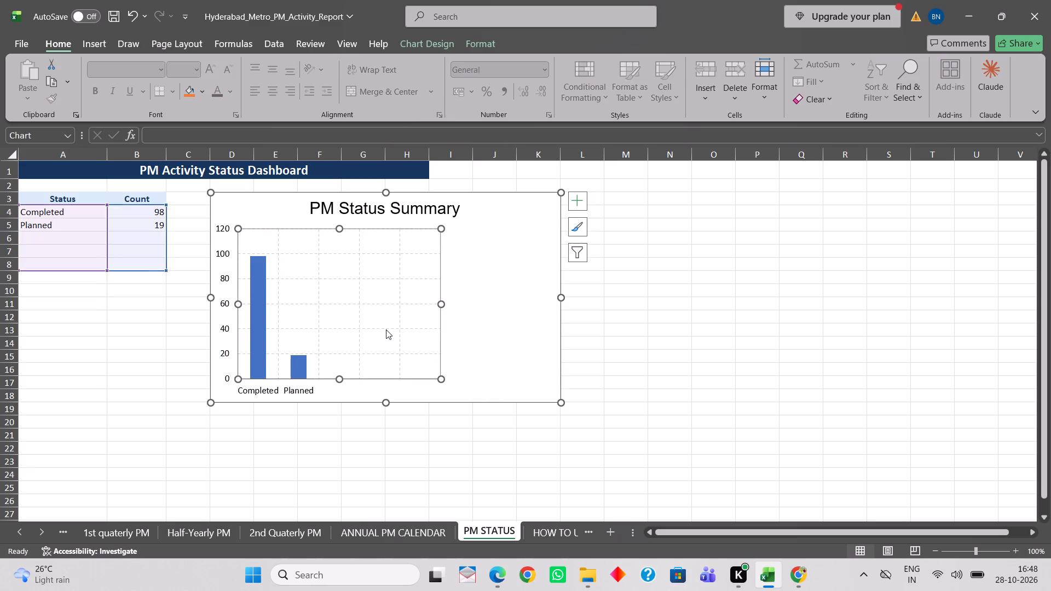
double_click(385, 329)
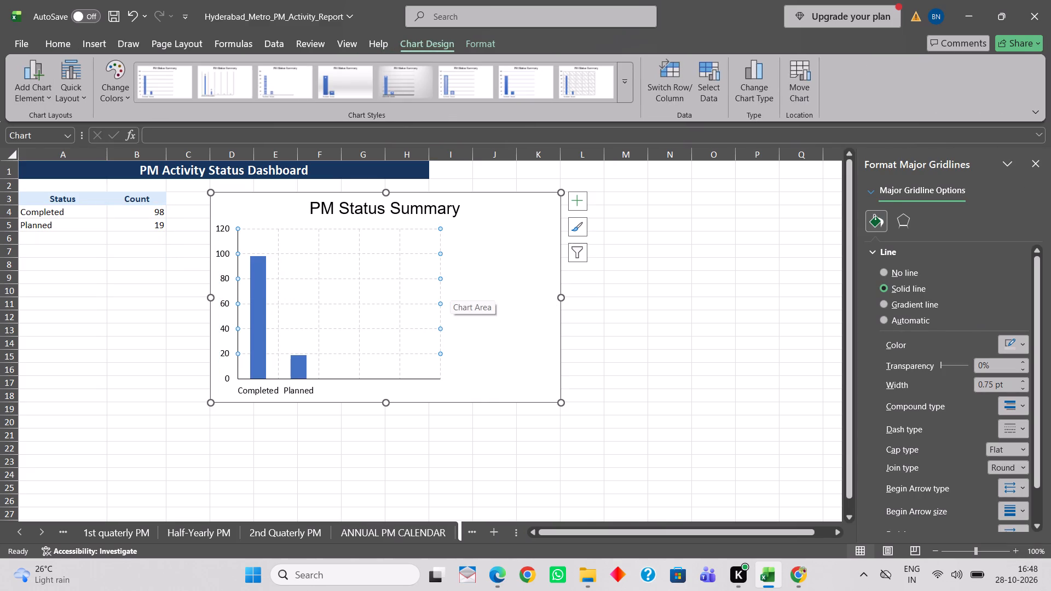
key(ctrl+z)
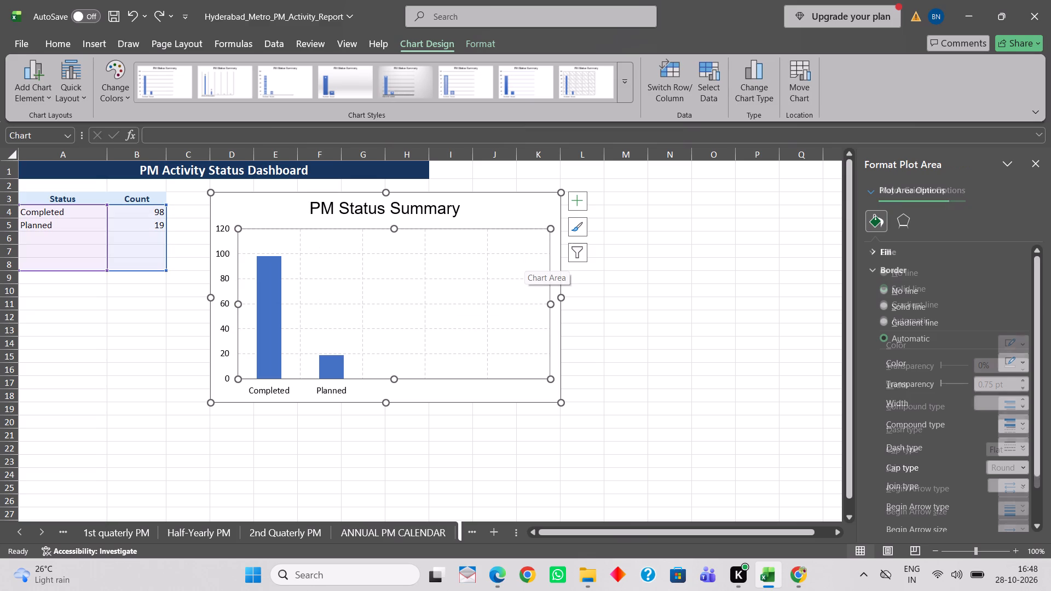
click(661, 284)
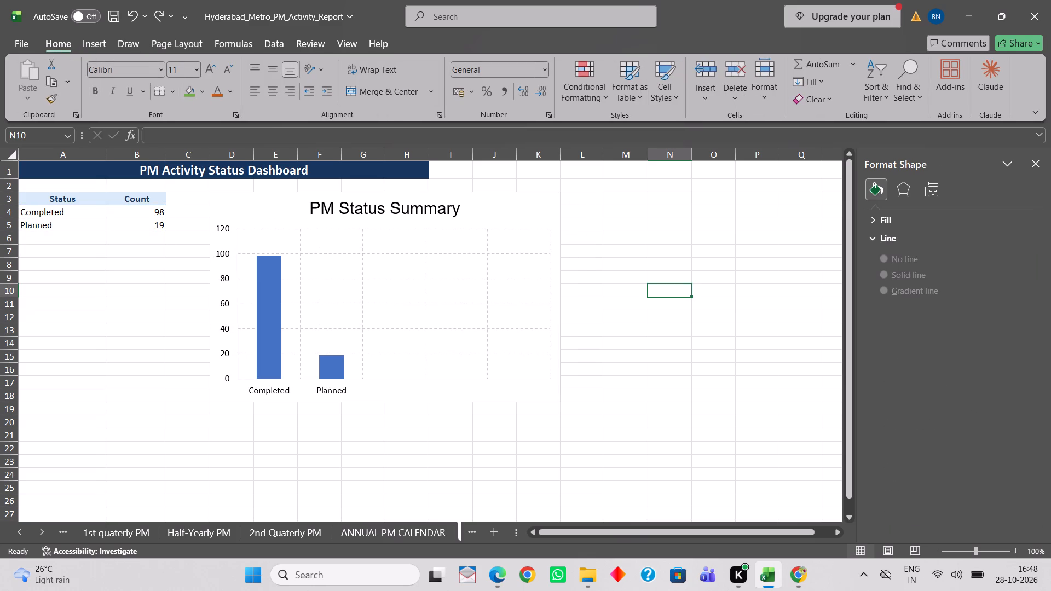
Read the numbered planner update instructions on the HOW TO UPDATE sheet.
scroll(62, 185, up, 4)
scroll(62, 185, down, 1)
scroll(67, 188, up, 5)
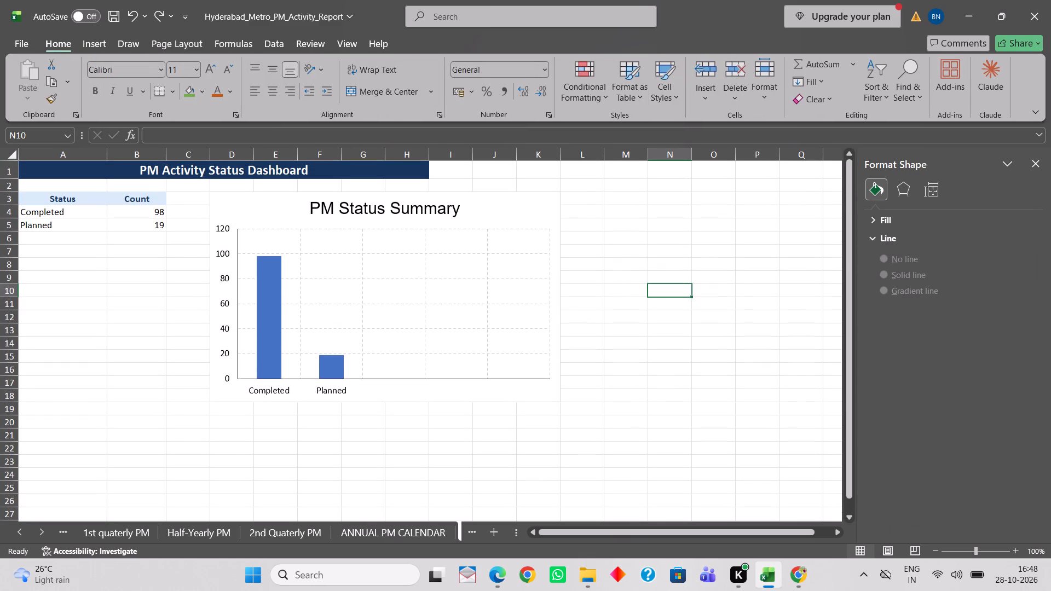
click(476, 529)
click(476, 529)
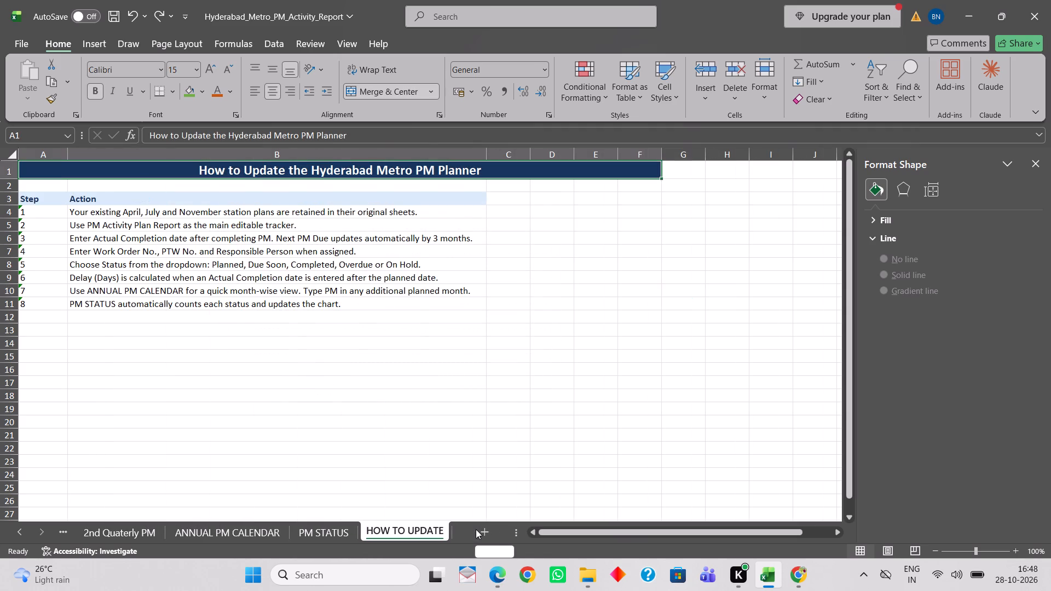
scroll(362, 389, up, 5)
click(21, 208)
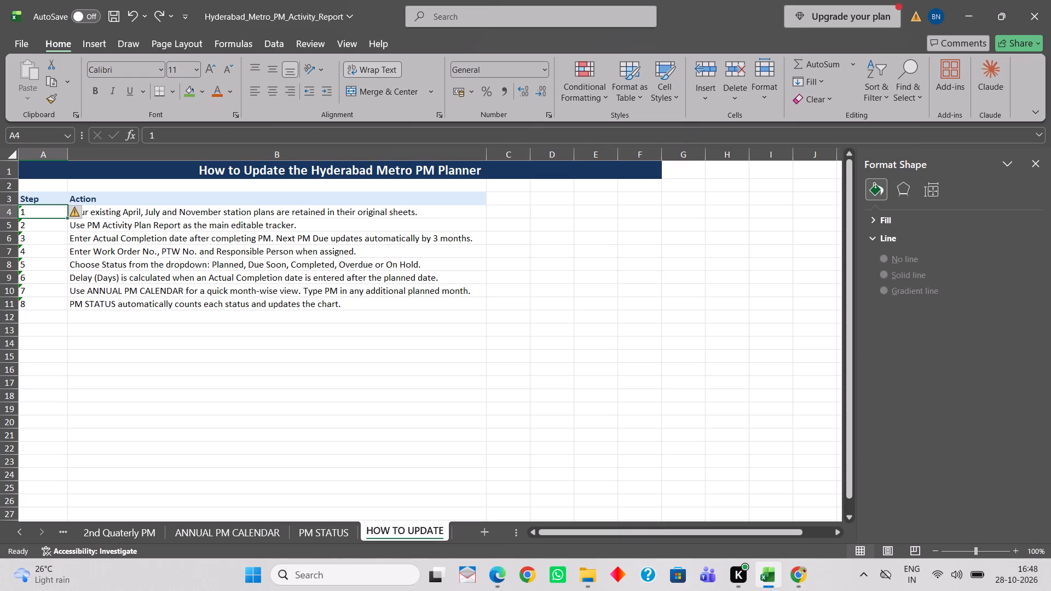
click(31, 239)
click(20, 222)
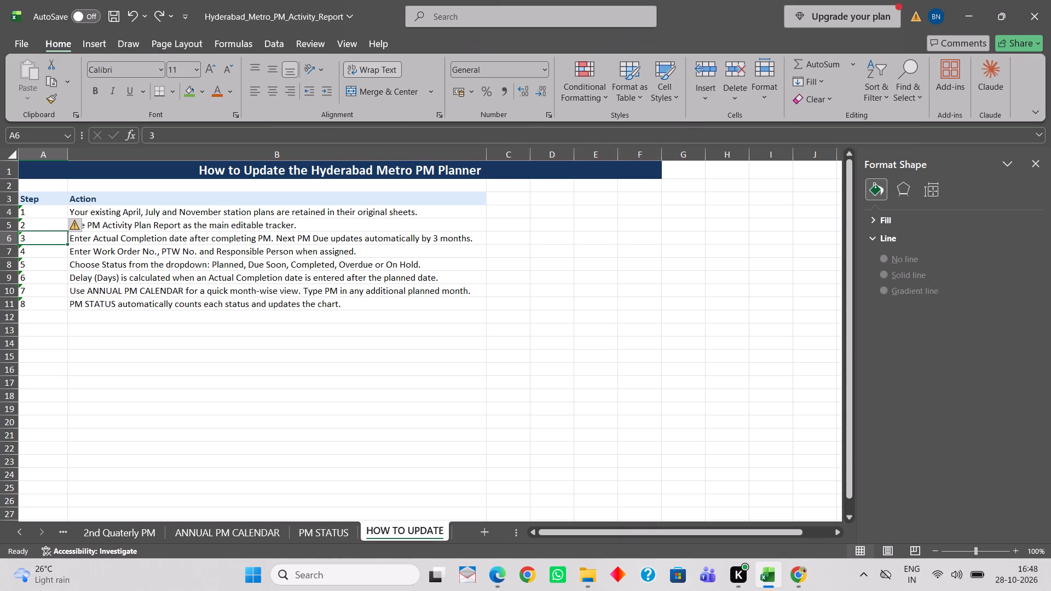
click(65, 238)
click(124, 238)
click(128, 222)
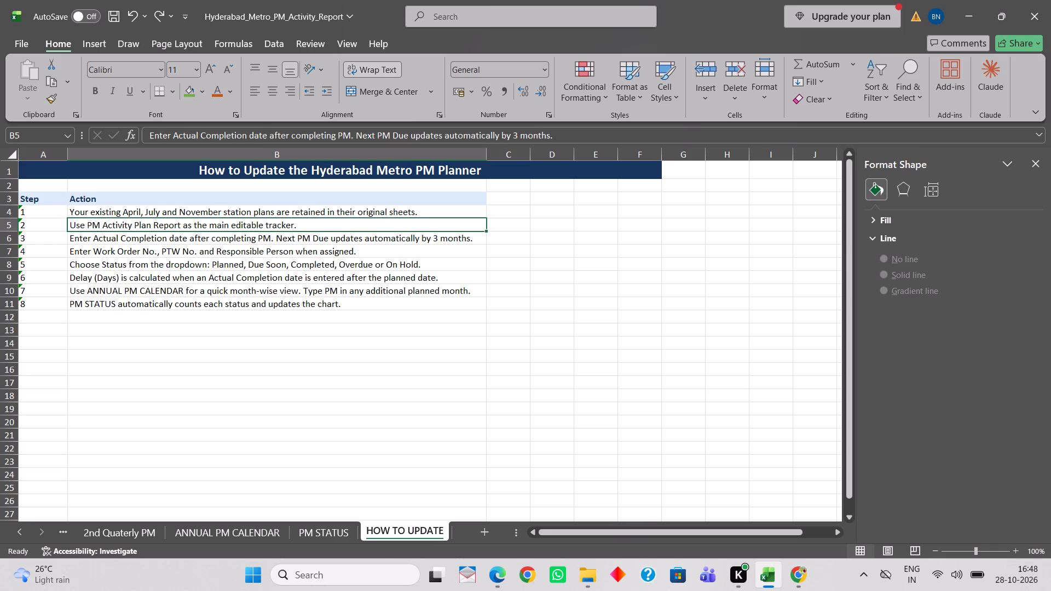
click(27, 291)
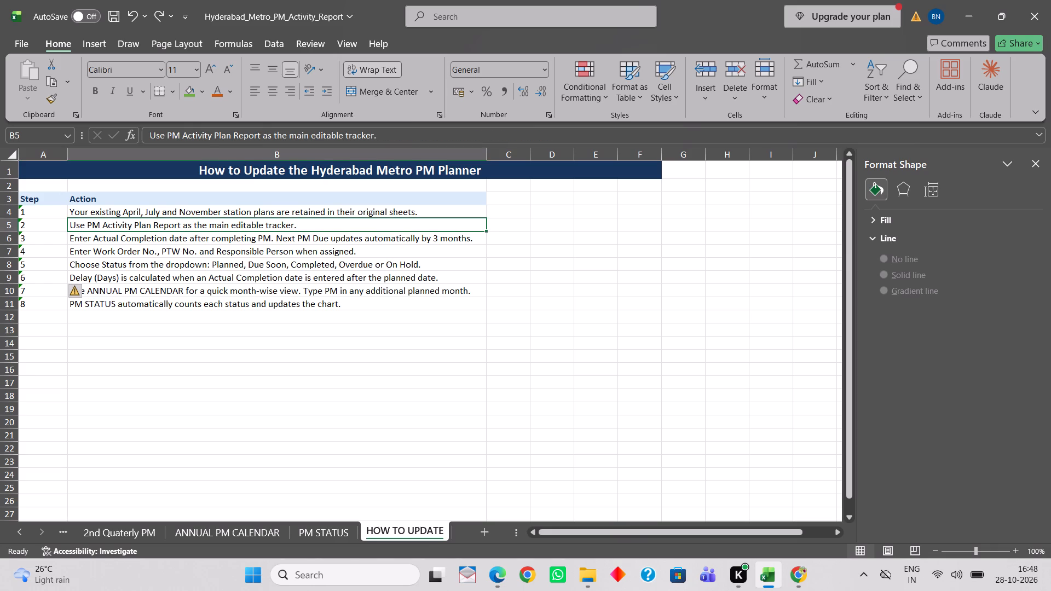
click(22, 289)
click(19, 285)
click(20, 282)
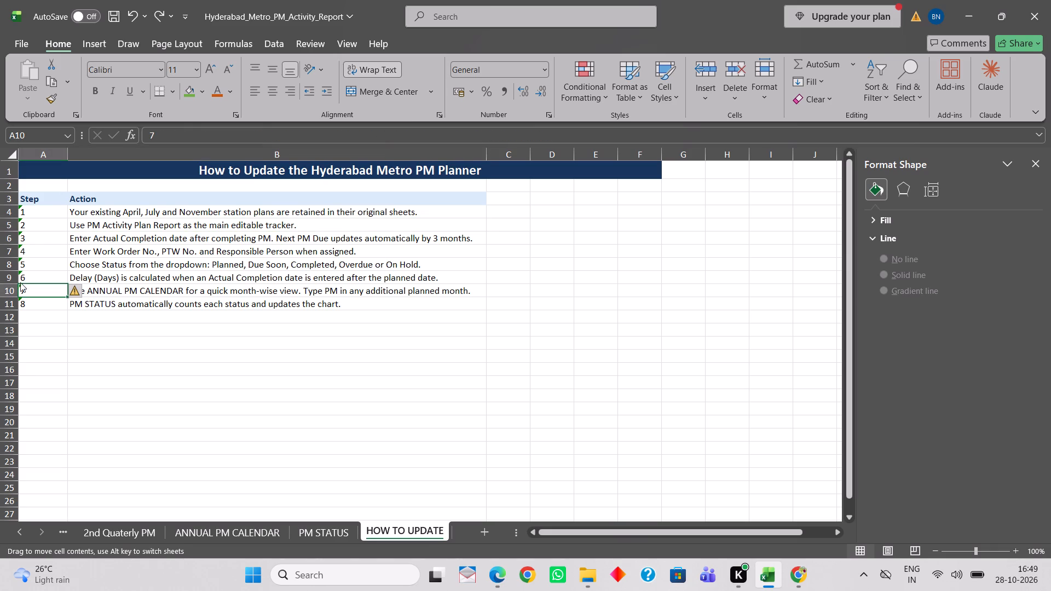
click(18, 273)
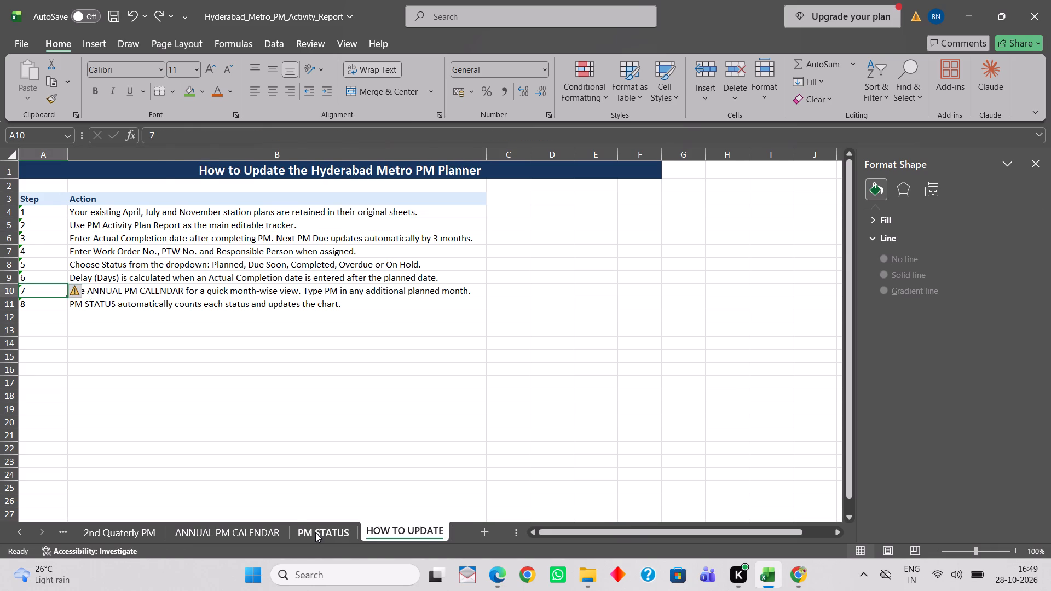
Review the PM STATUS dashboard and look through the border formatting options of the chart's plot area.
click(316, 530)
scroll(479, 238, up, 6)
scroll(483, 233, down, 6)
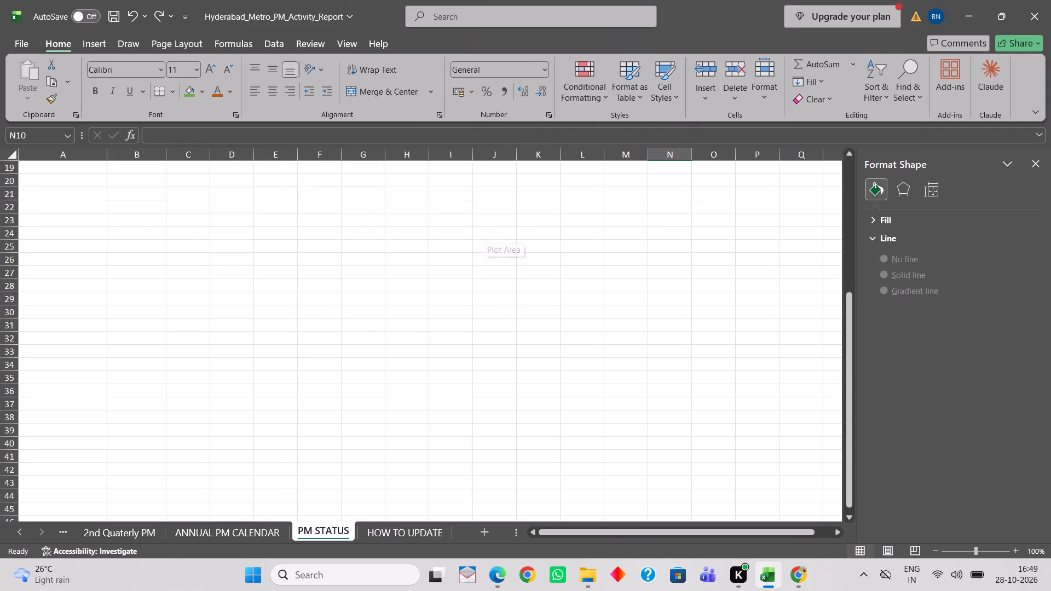
scroll(475, 239, up, 4)
scroll(475, 239, down, 1)
scroll(475, 239, up, 7)
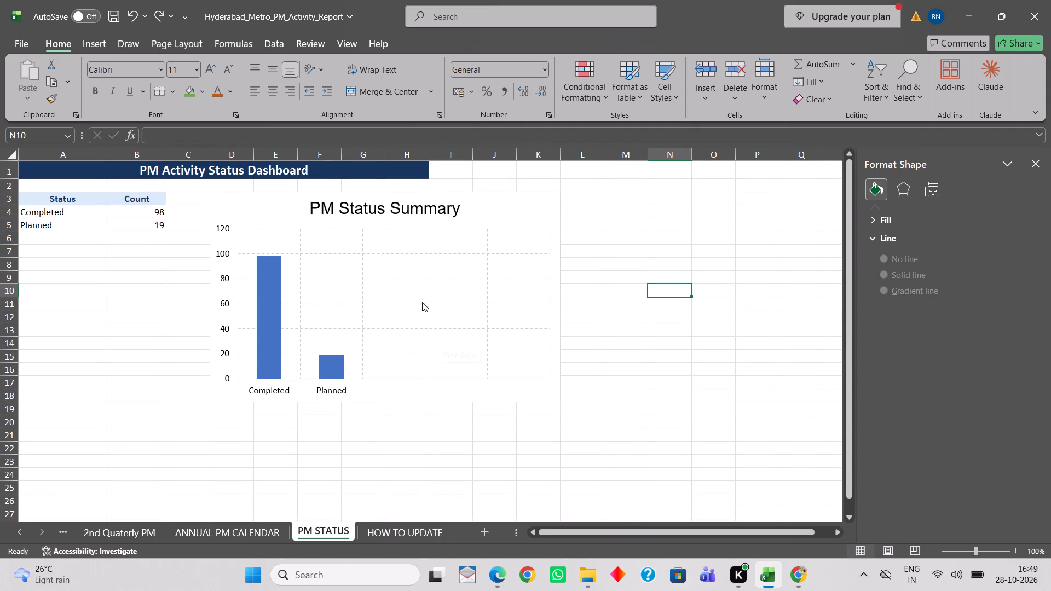
click(422, 301)
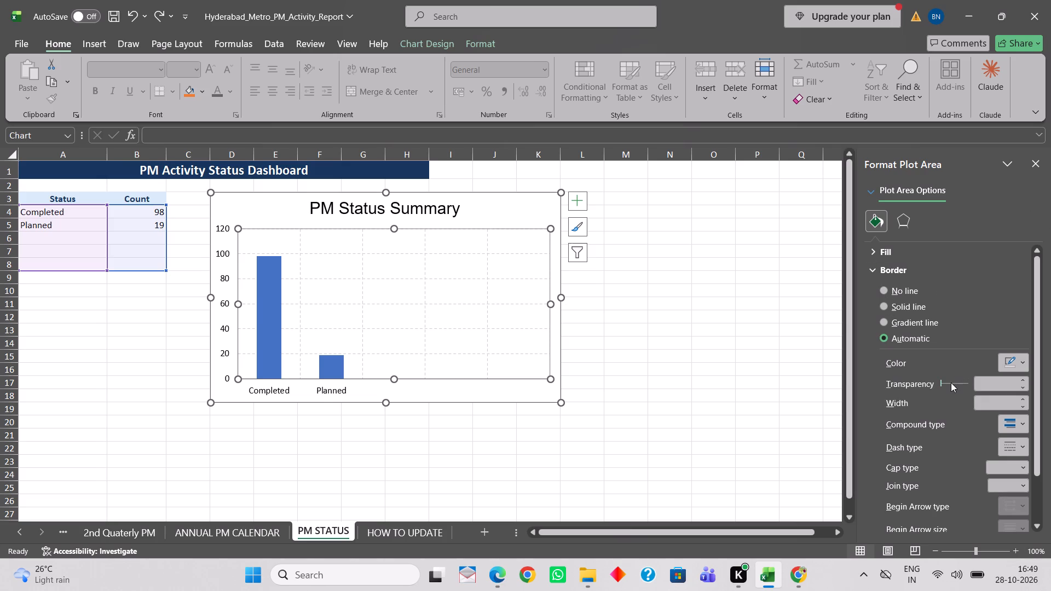
scroll(951, 383, down, 6)
scroll(938, 492, down, 3)
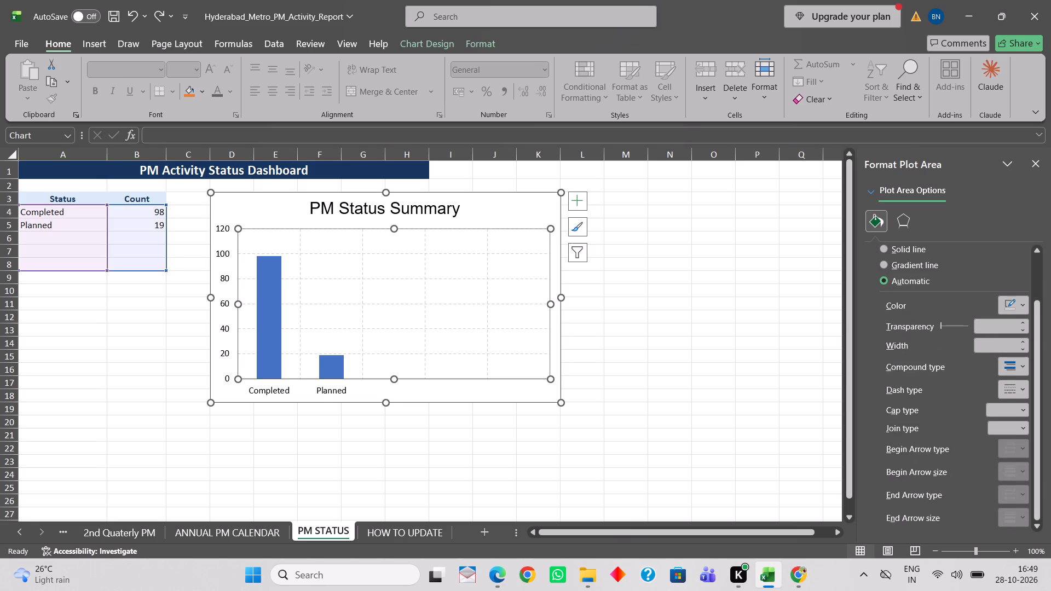
click(623, 359)
Review the station rows on the ANNUAL PM CALENDAR and 2nd Quaterly PM sheets.
click(262, 529)
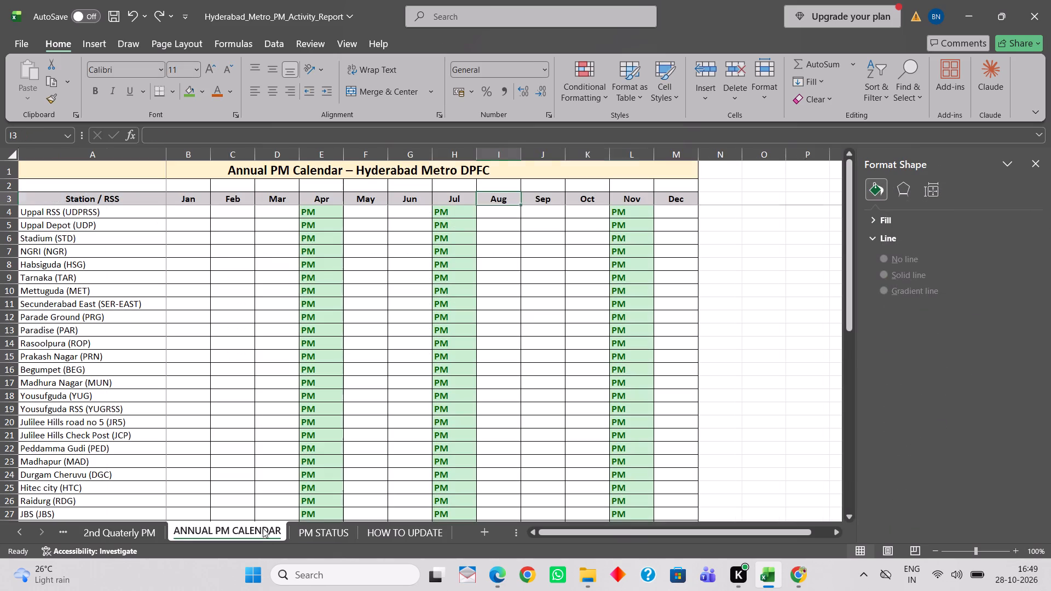
scroll(405, 328, up, 7)
scroll(417, 312, down, 10)
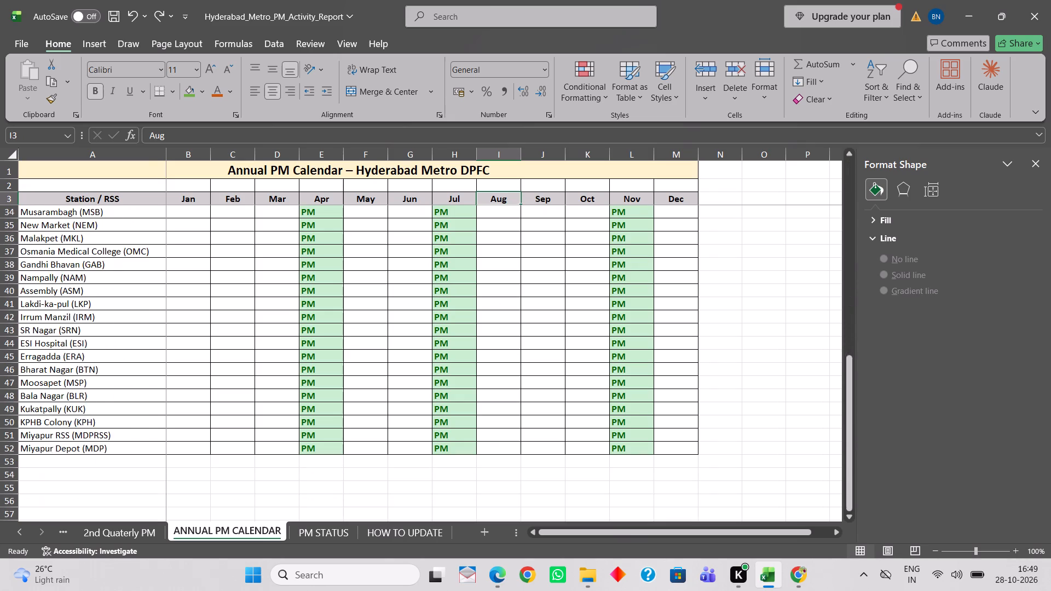
scroll(418, 311, down, 1)
click(136, 536)
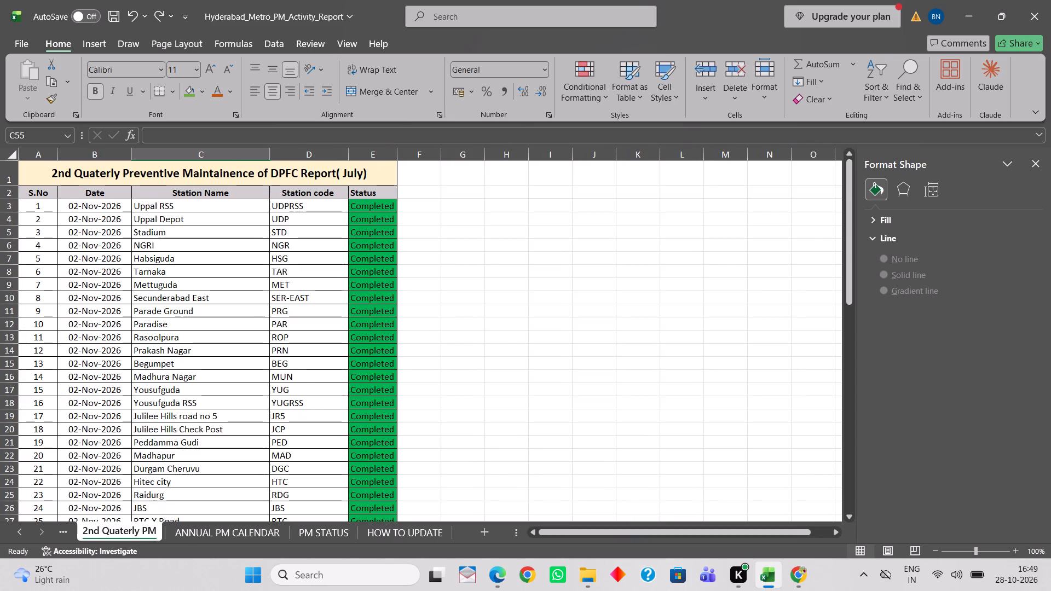
scroll(406, 370, up, 6)
scroll(406, 370, down, 3)
scroll(406, 370, up, 1)
scroll(406, 370, down, 10)
scroll(406, 370, up, 14)
Fill the Uppal RSS status cell E3 on the 2nd Quaterly PM sheet with light green.
click(389, 208)
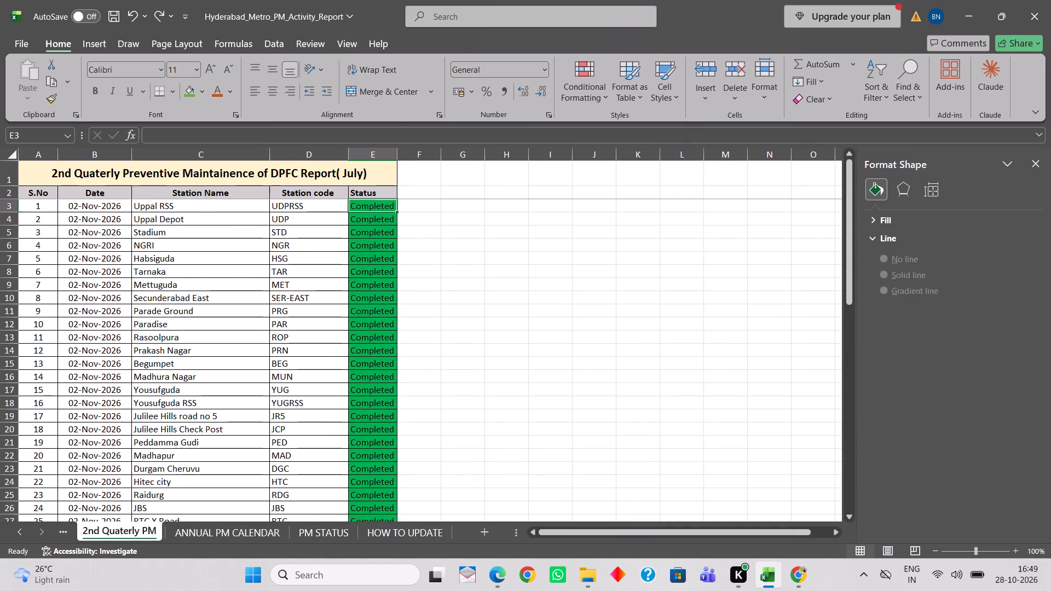
click(192, 94)
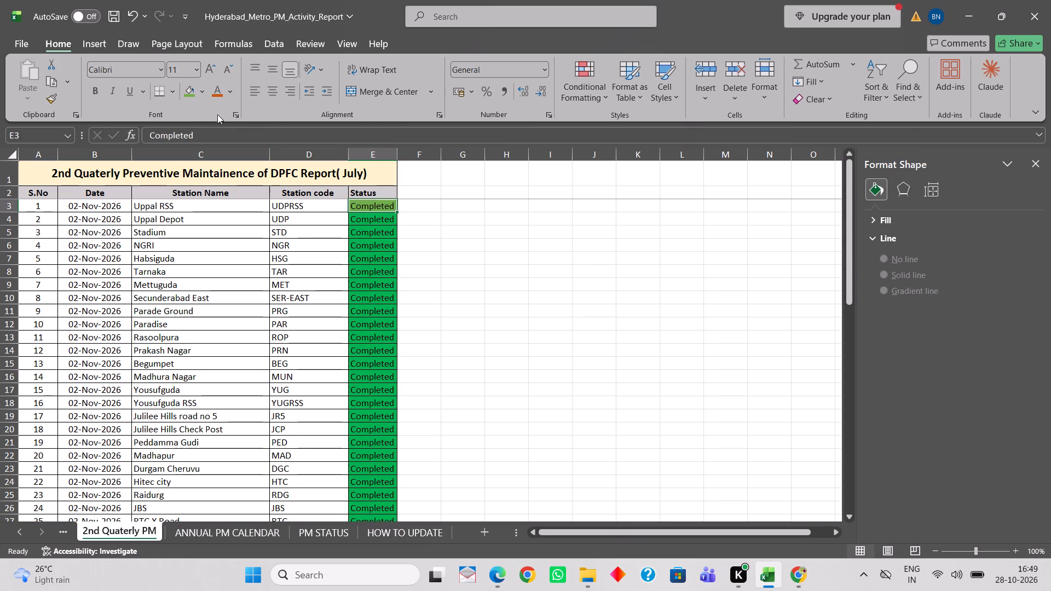
Fill the light green Completed status from E3 down the rest of the Status column on the 2nd Quaterly PM sheet.
double_click(397, 211)
click(423, 343)
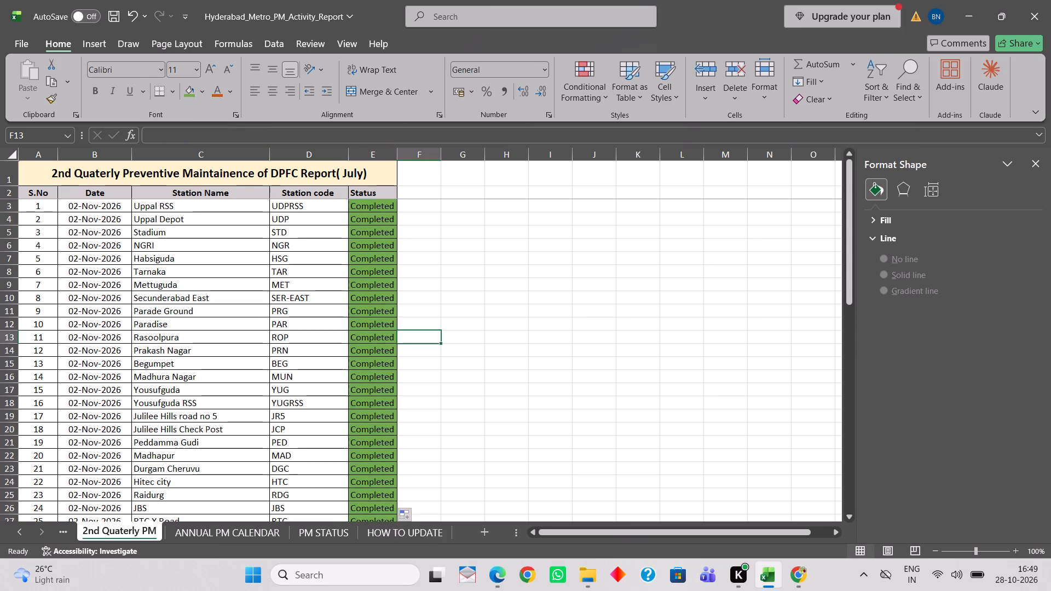
Review the station rows and status cells on the Half-Yearly PM and 1st quaterly PM sheets.
click(67, 526)
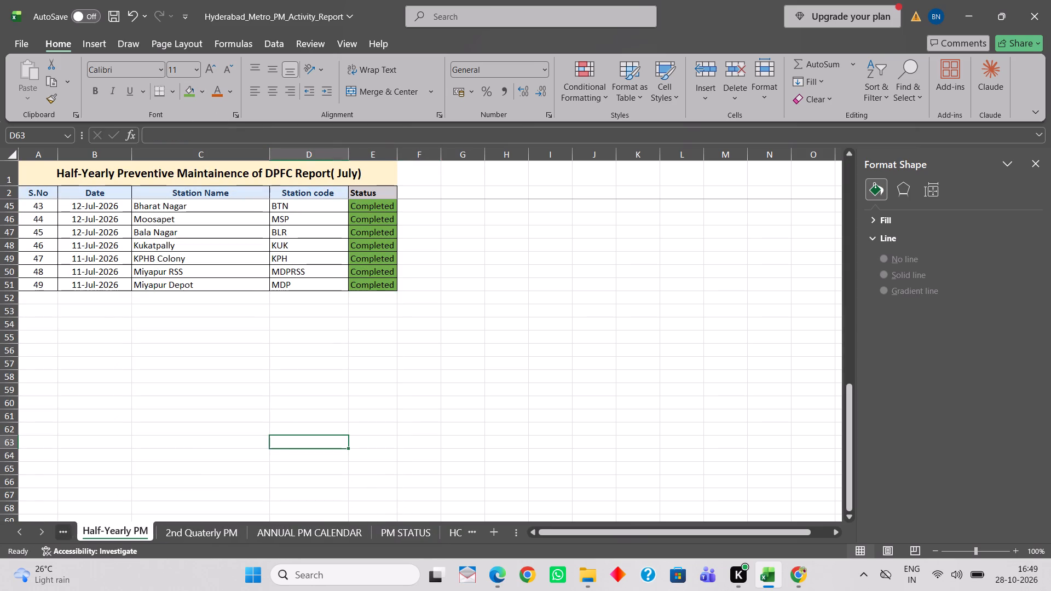
click(69, 534)
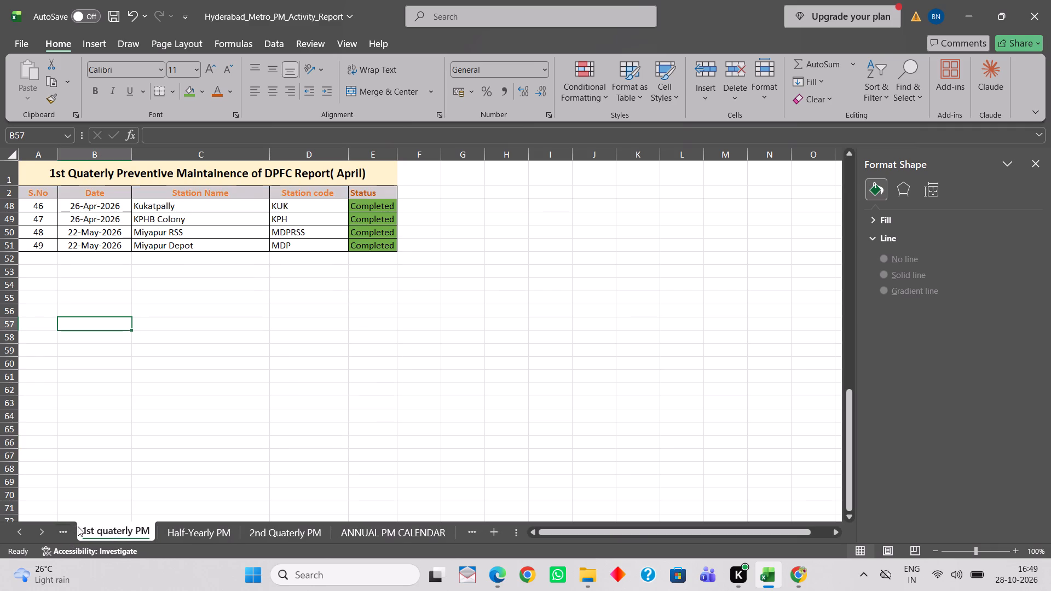
scroll(347, 279, up, 13)
scroll(348, 278, down, 1)
scroll(348, 278, up, 2)
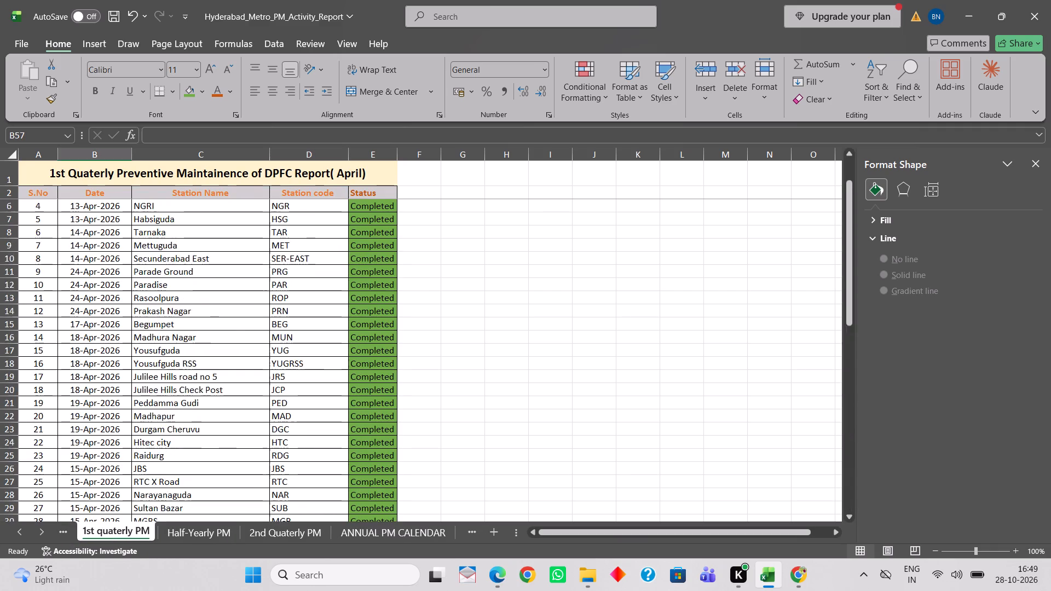
scroll(348, 278, up, 5)
scroll(348, 278, down, 1)
scroll(348, 278, up, 11)
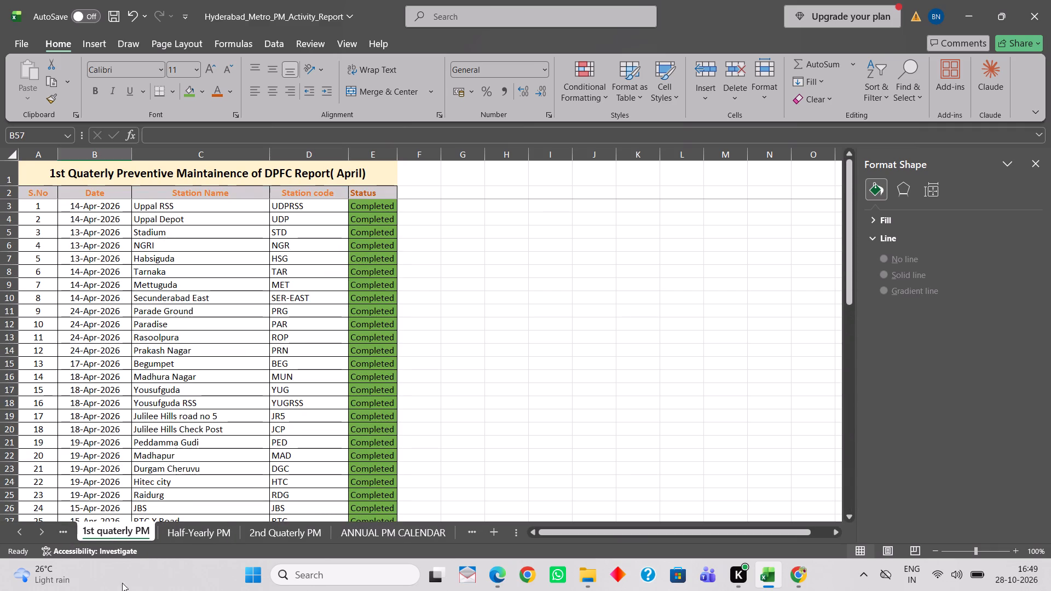
Review the PM Activity Plan Report sheet across its columns as far as Status.
click(66, 531)
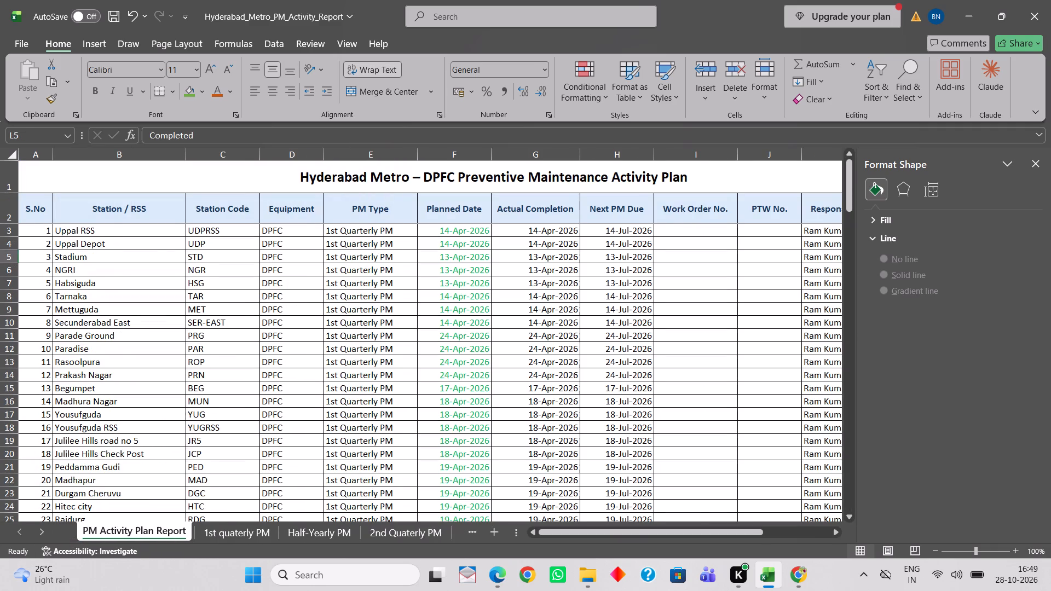
scroll(590, 294, up, 9)
scroll(592, 292, down, 9)
scroll(592, 292, up, 5)
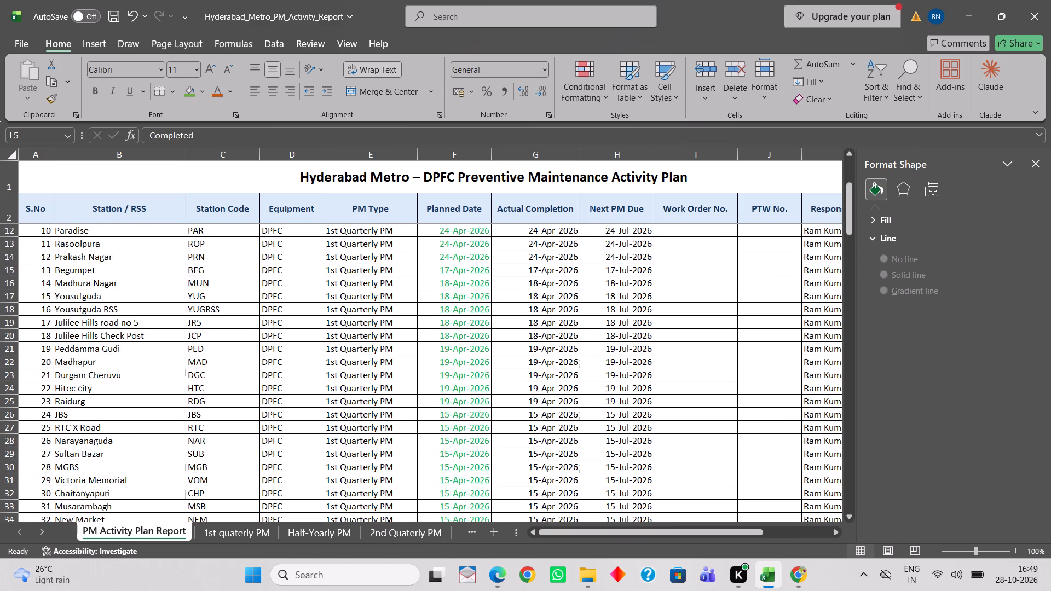
scroll(592, 292, up, 3)
drag(576, 529, 696, 517)
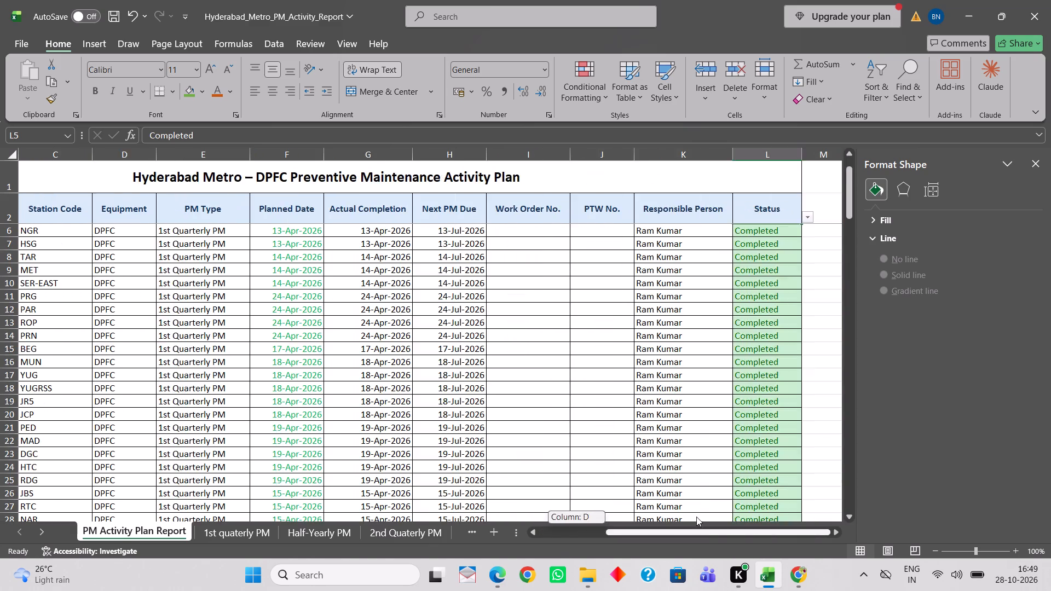
drag(696, 517, 731, 513)
Examine the status choices offered for cell L6 on the PM Activity Plan Report sheet.
click(690, 235)
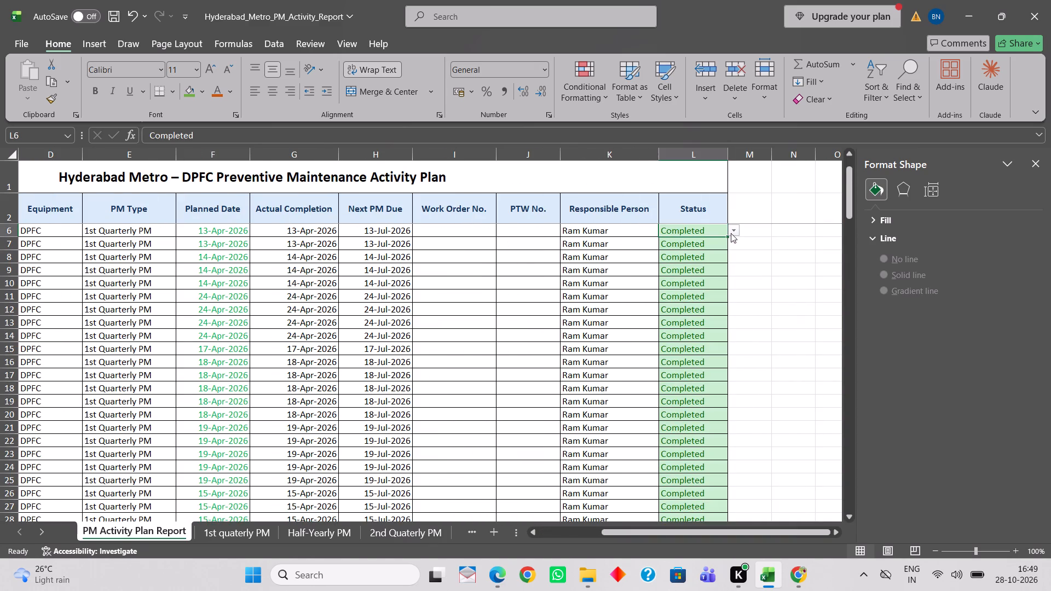
click(732, 233)
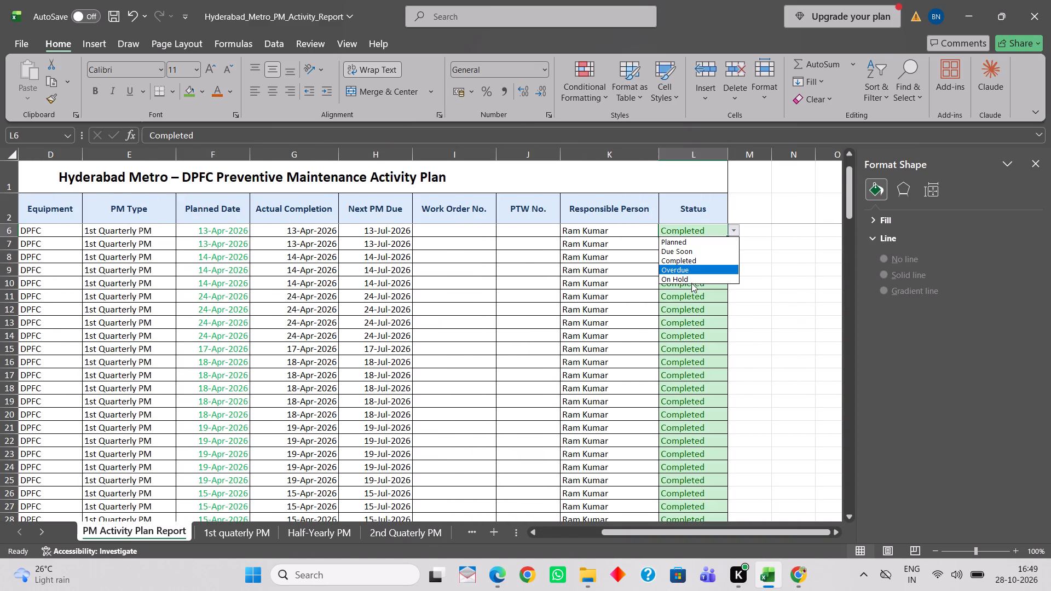
click(707, 208)
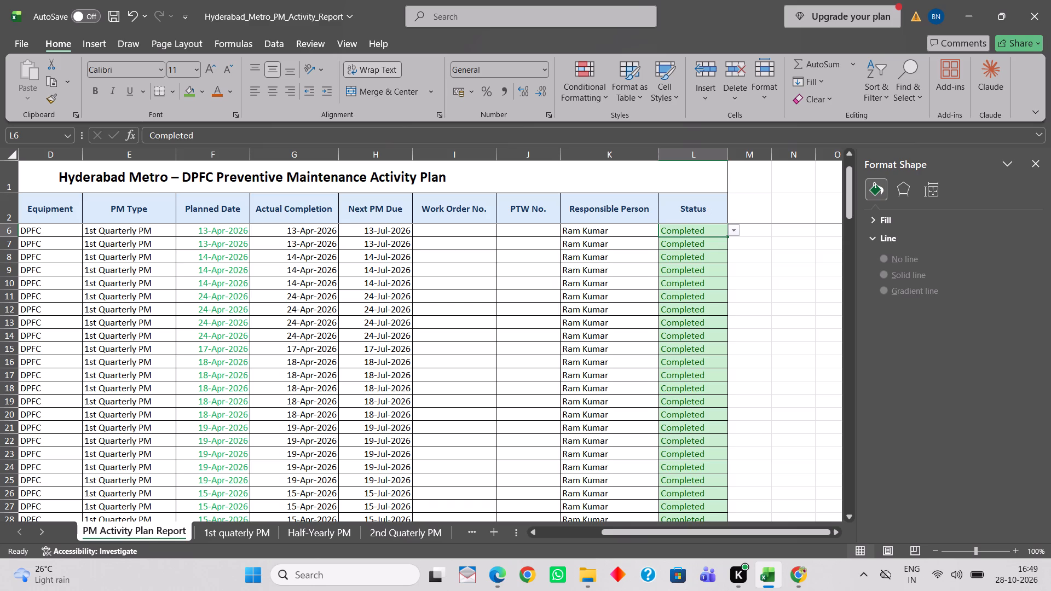
click(737, 229)
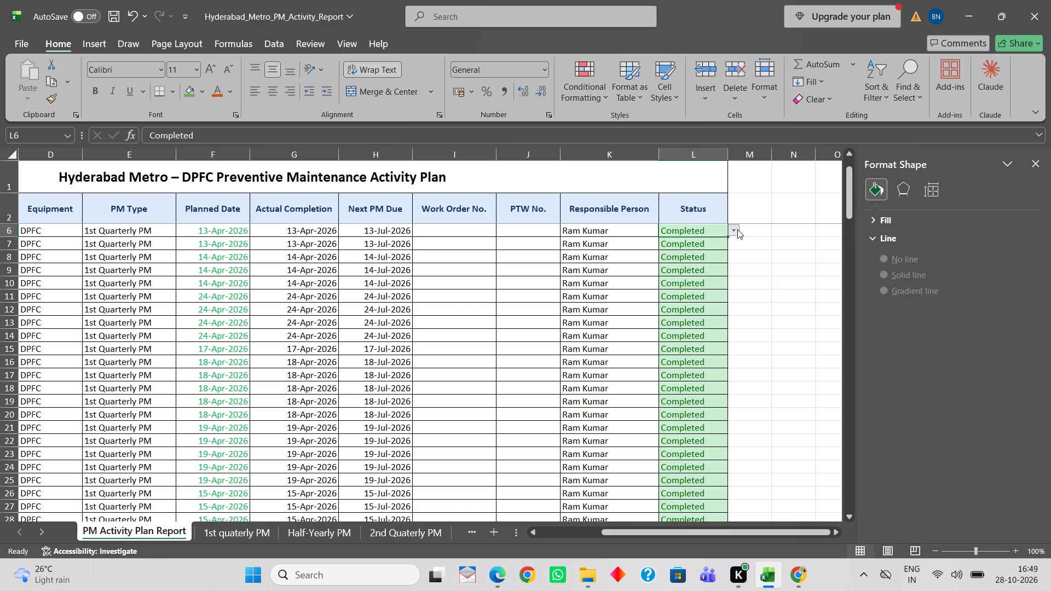
click(737, 229)
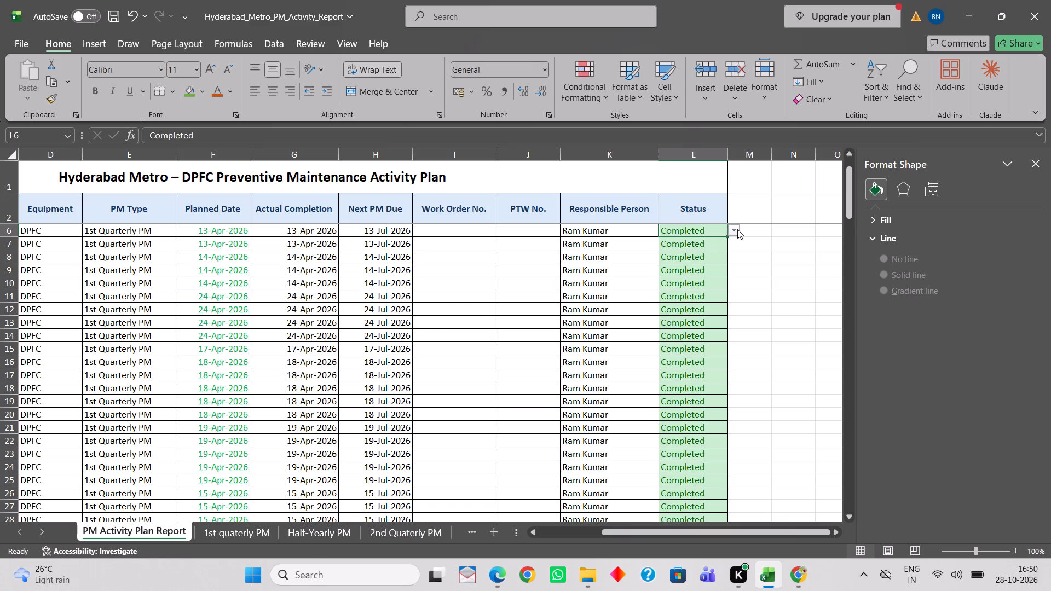
click(737, 229)
click(737, 229)
click(713, 245)
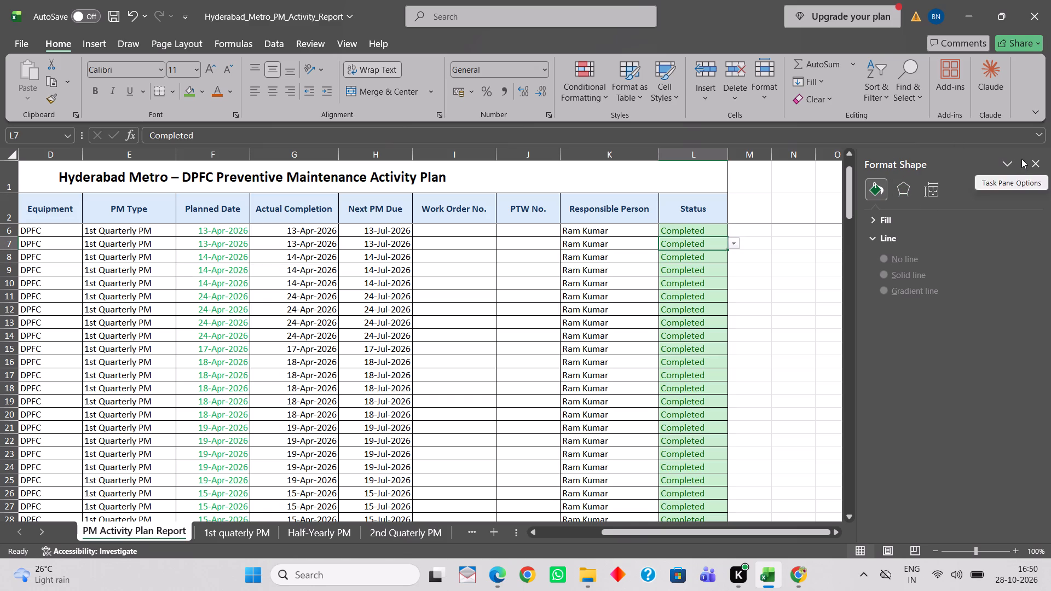
Close the Format Shape pane.
click(1035, 161)
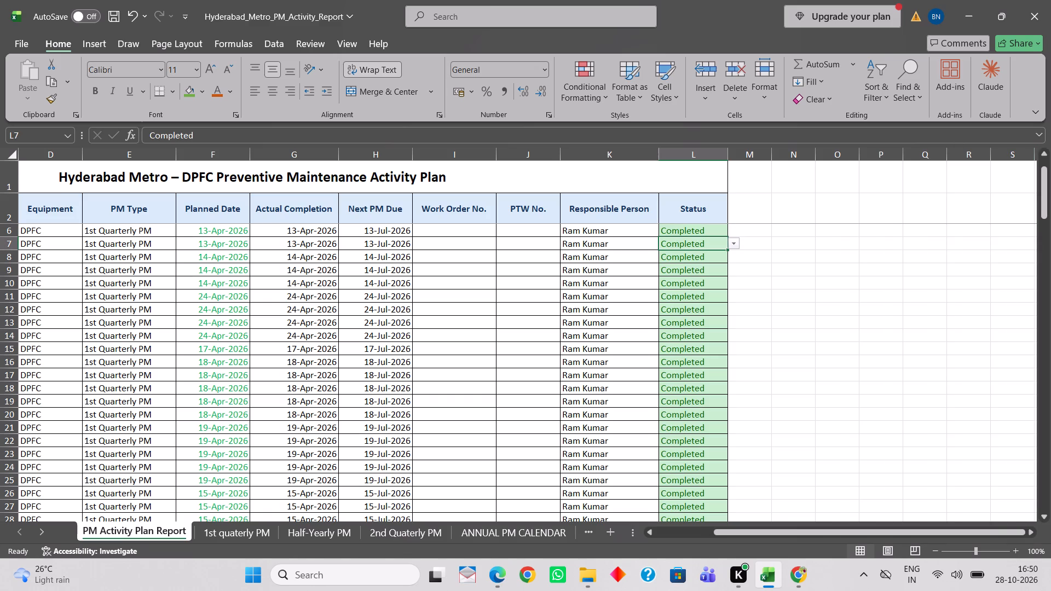
Recheck the status choices offered for cell L6 in the Status column.
click(688, 252)
click(697, 231)
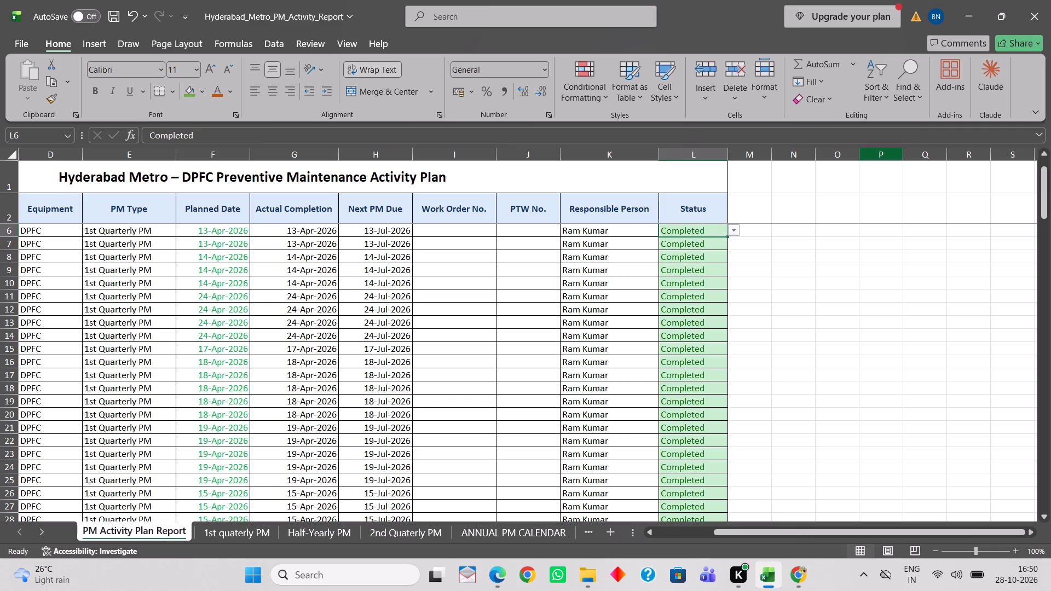
click(619, 334)
click(718, 235)
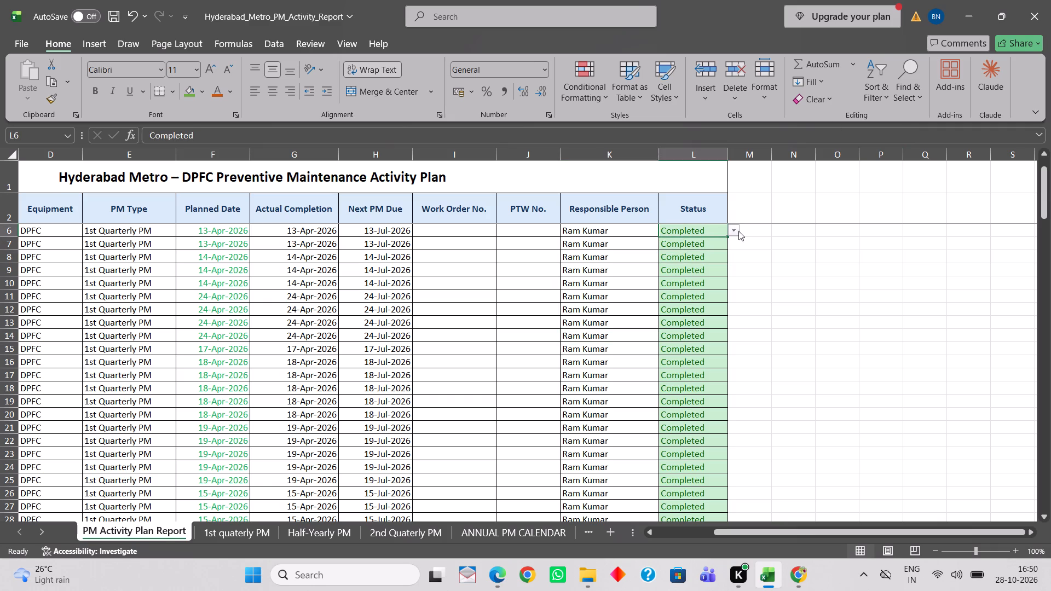
click(736, 230)
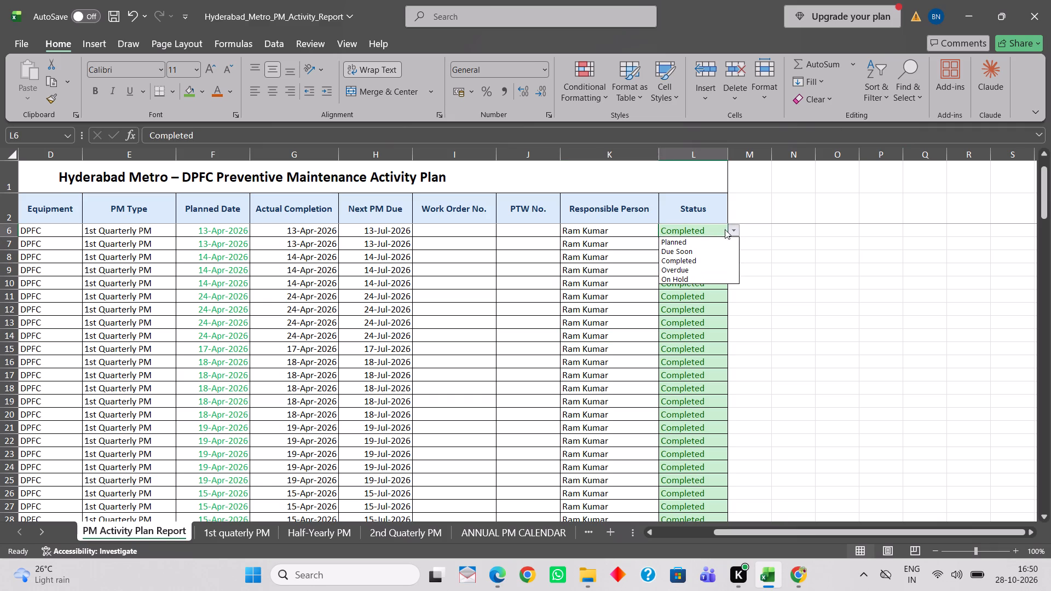
double_click(725, 229)
click(721, 232)
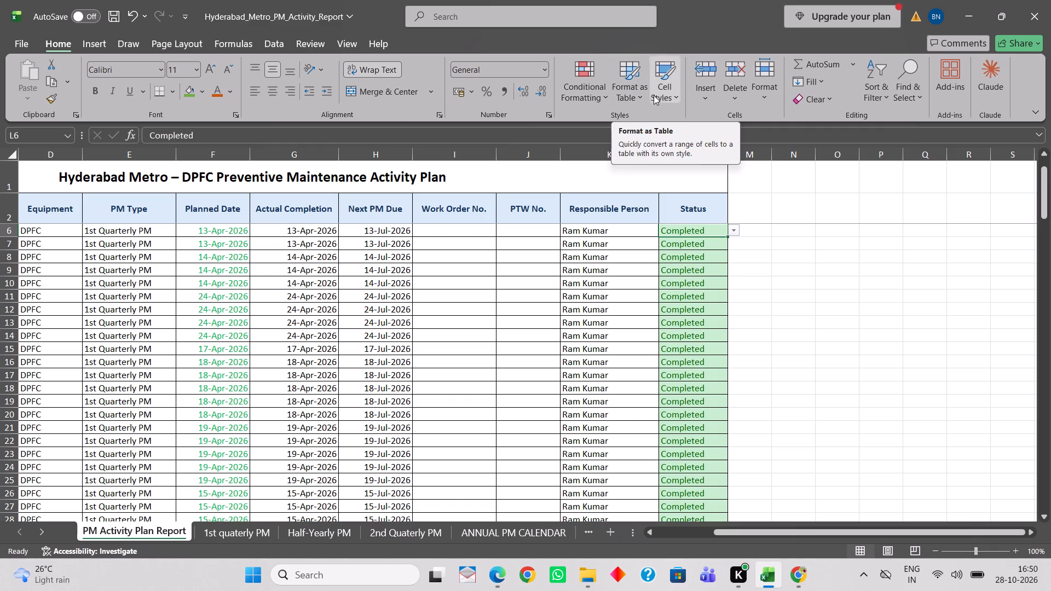
Look through the available cell styles for status cell L6 without applying one.
click(674, 96)
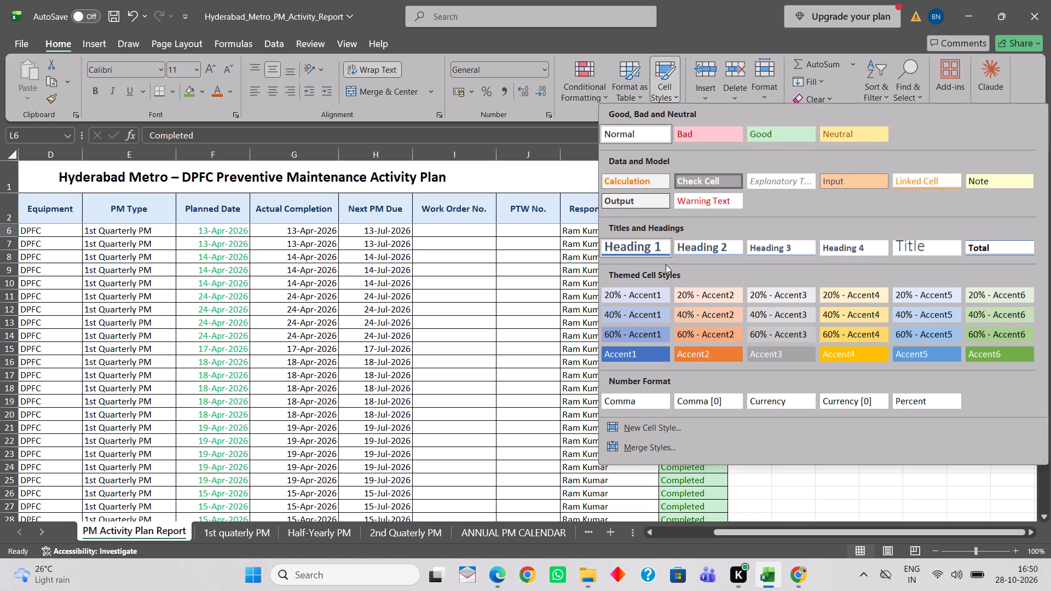
scroll(662, 277, down, 3)
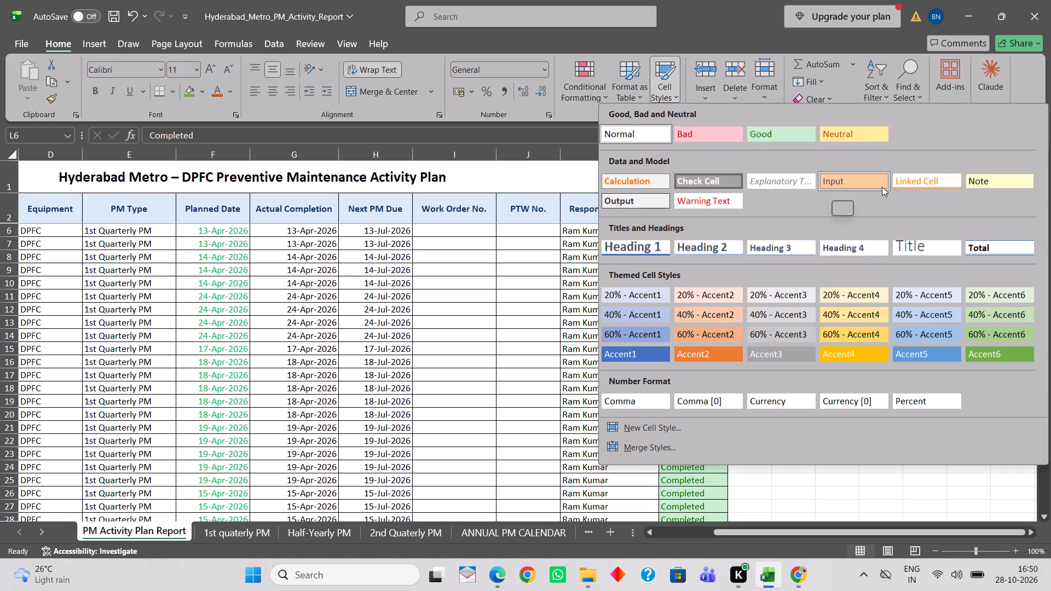
click(809, 195)
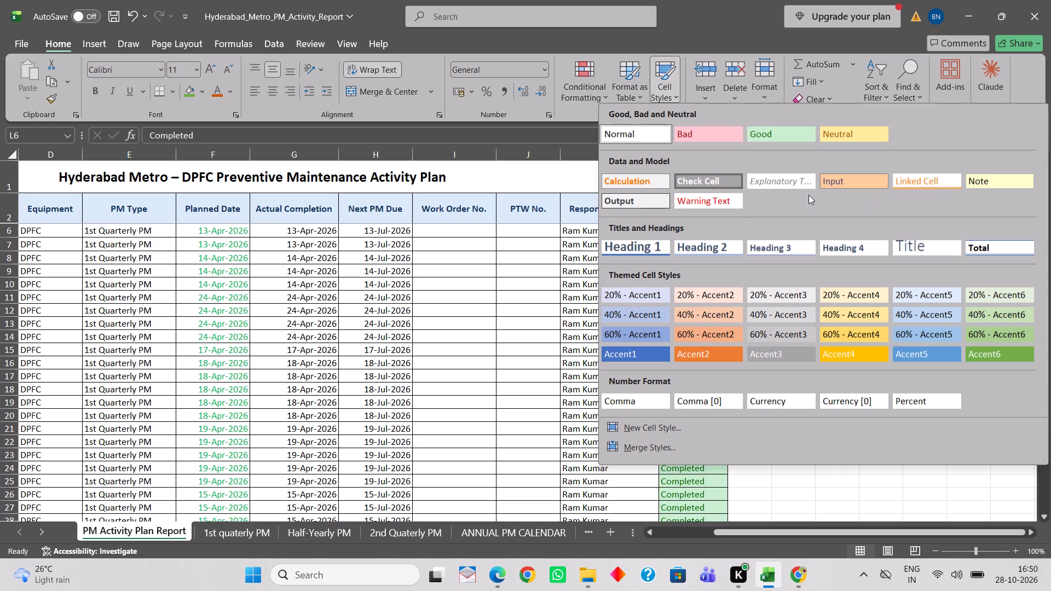
click(529, 167)
Review the Status column of the PM Activity Plan Report through the 1st Quarterly, Half-Yearly and 2nd Quarterly PM rows.
scroll(617, 201, up, 4)
scroll(617, 201, down, 6)
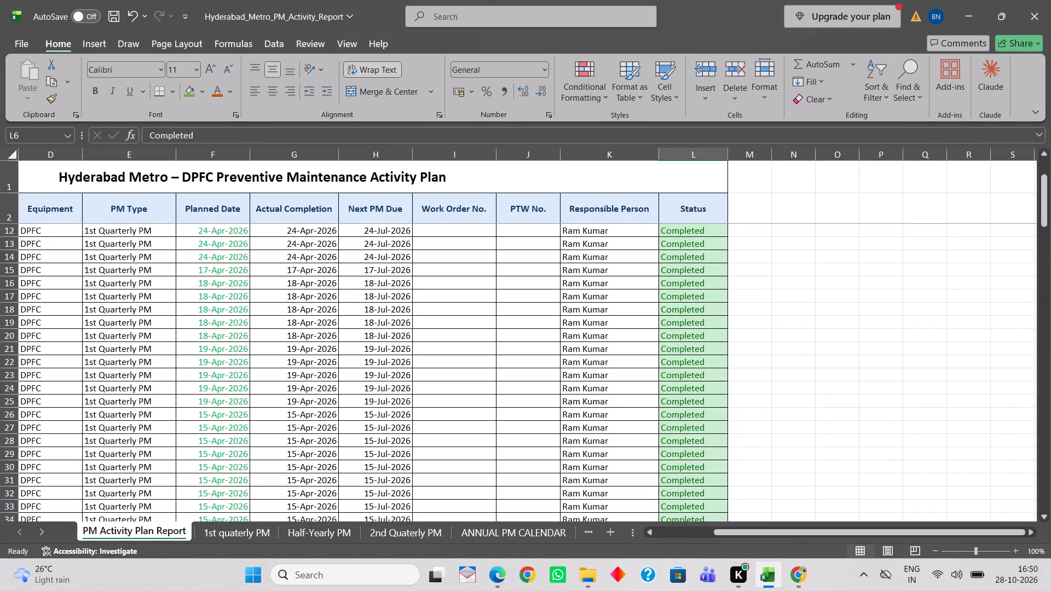
scroll(617, 200, up, 1)
scroll(617, 200, down, 5)
scroll(588, 288, down, 9)
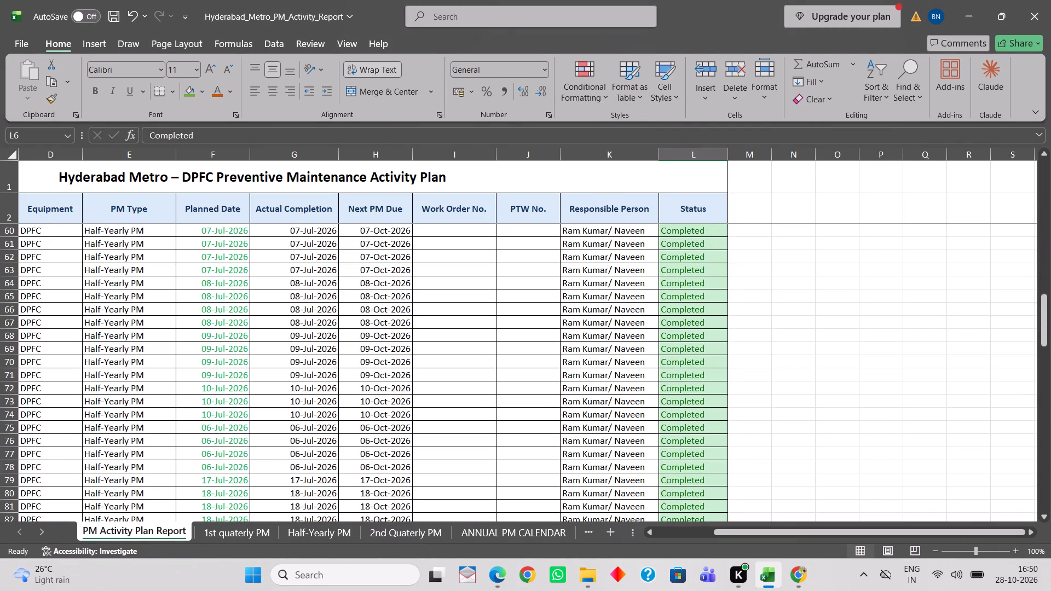
scroll(588, 288, down, 10)
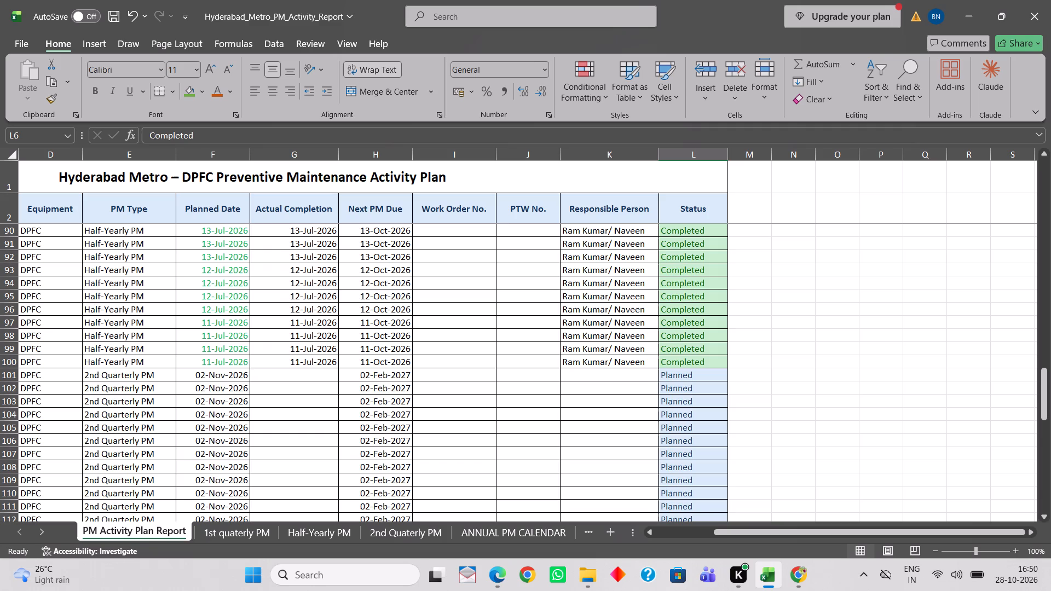
scroll(700, 398, up, 1)
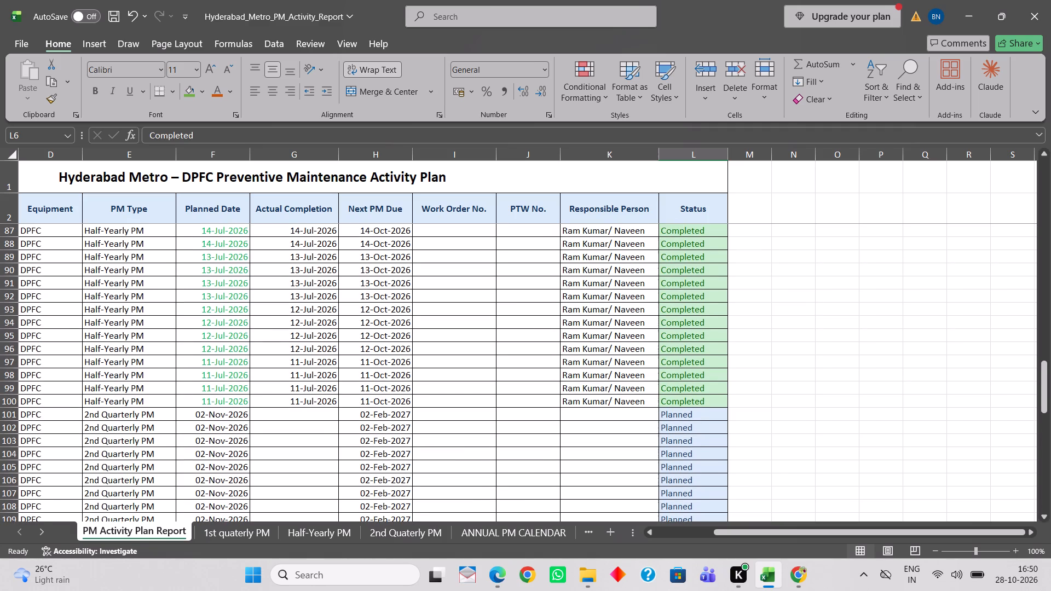
scroll(697, 405, up, 2)
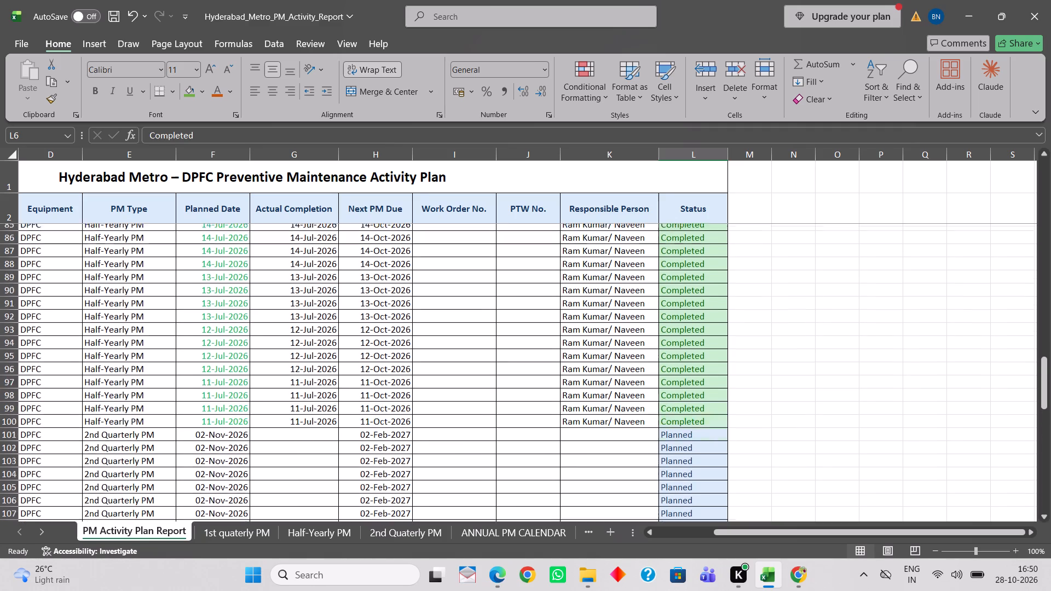
scroll(697, 405, up, 17)
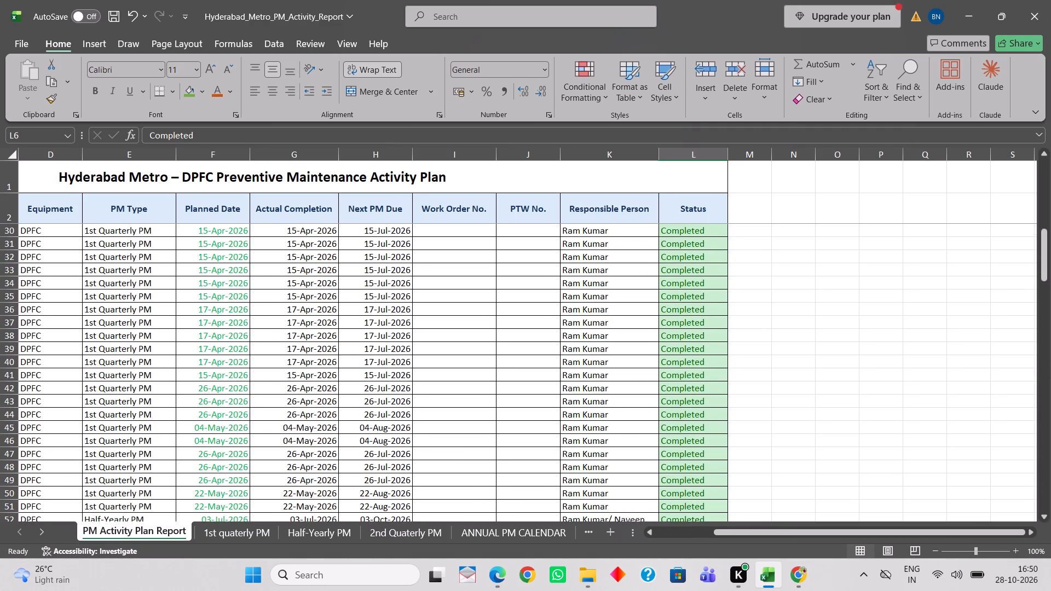
scroll(697, 405, up, 6)
scroll(697, 405, down, 1)
scroll(697, 405, up, 13)
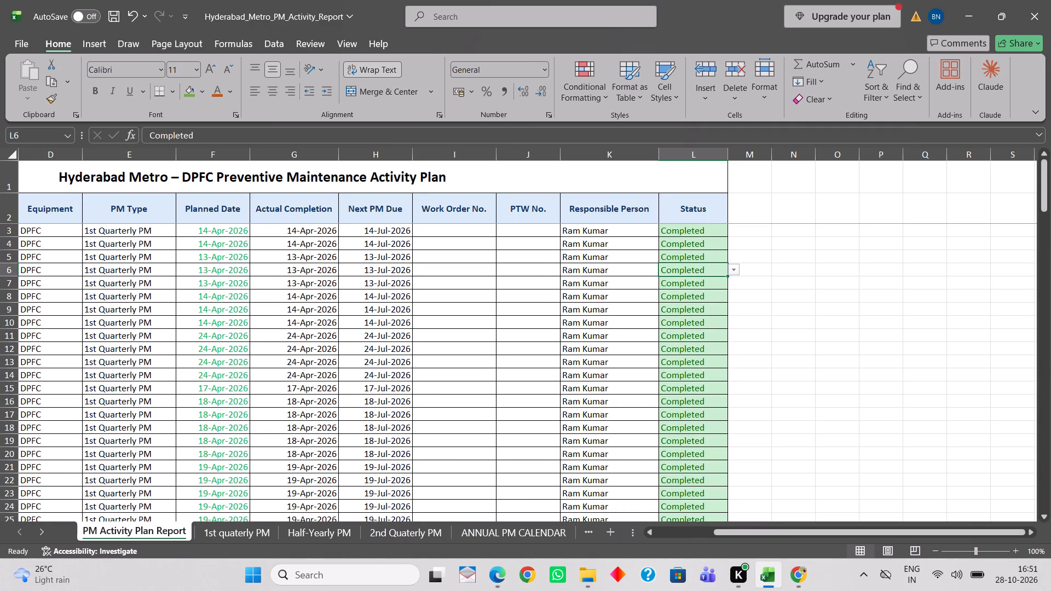
scroll(697, 405, up, 3)
scroll(692, 247, up, 2)
scroll(692, 247, down, 1)
scroll(692, 247, up, 2)
Inspect the cell format settings of status cell L3, from number format through protection, without changing any.
click(697, 231)
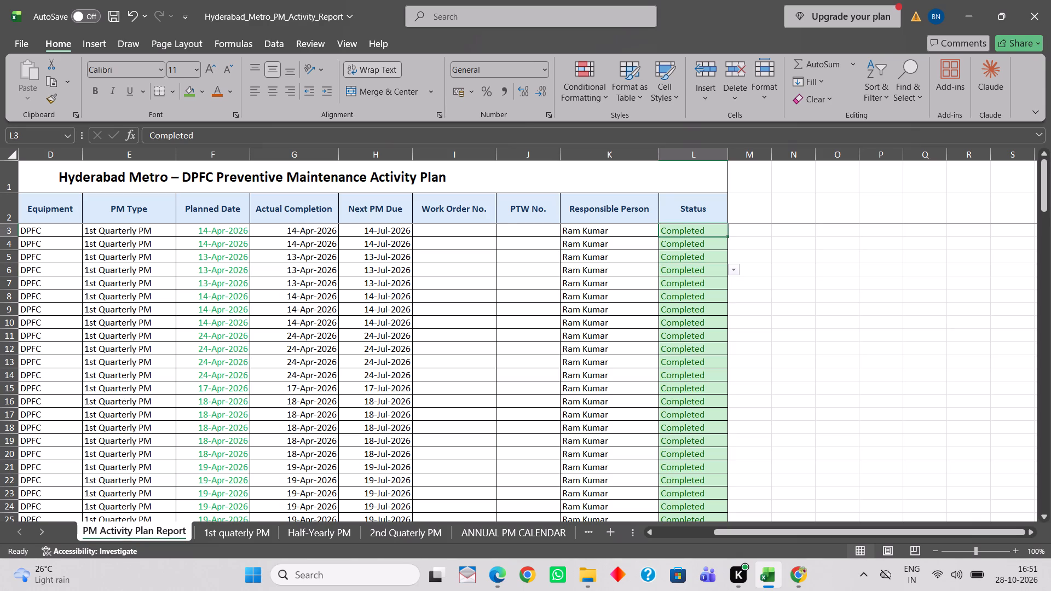
click(696, 210)
click(698, 179)
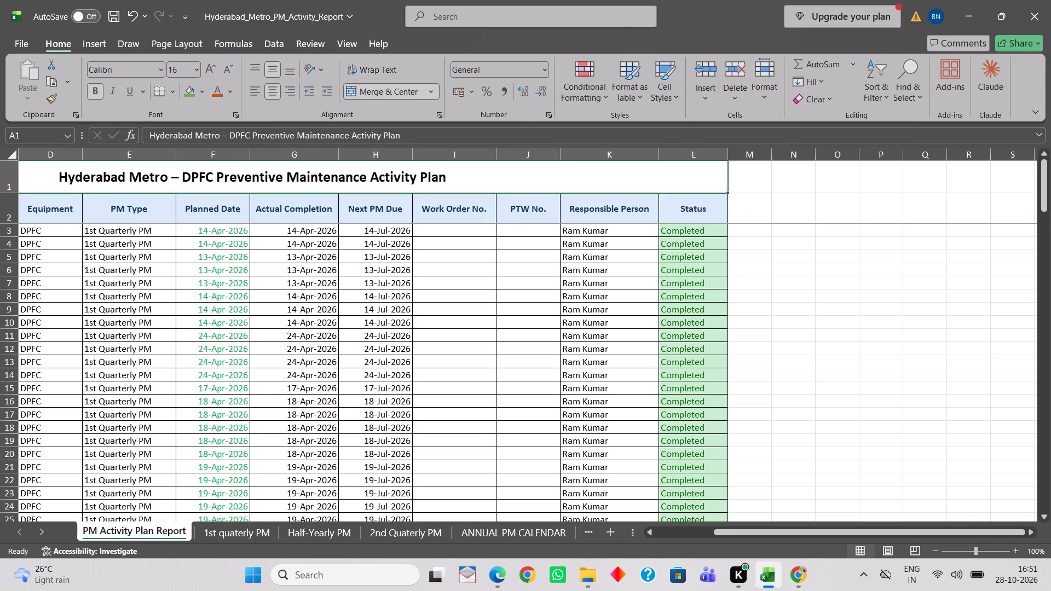
click(697, 212)
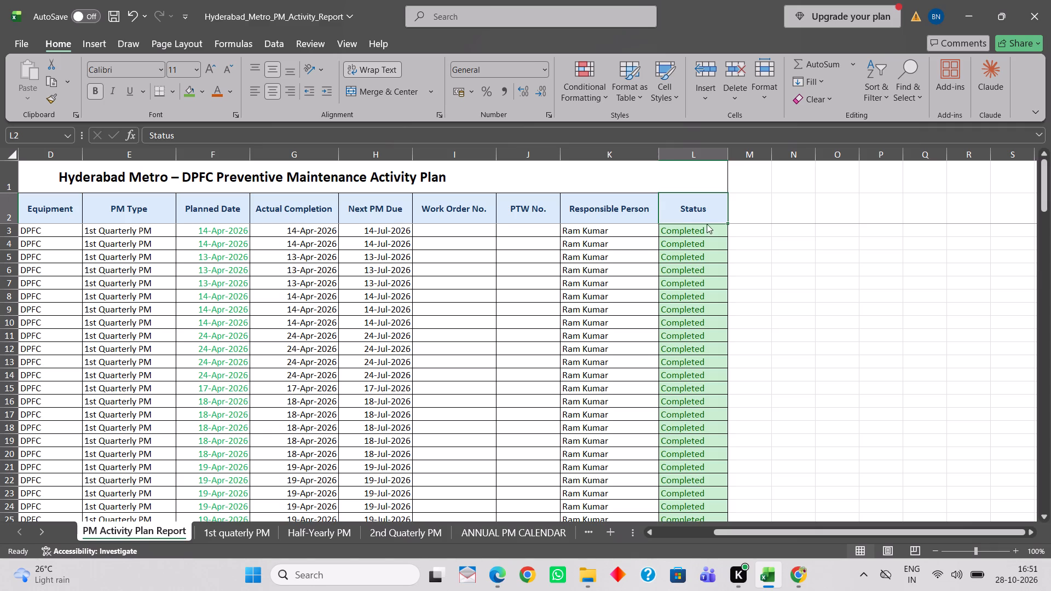
click(707, 224)
click(707, 229)
right_click(707, 229)
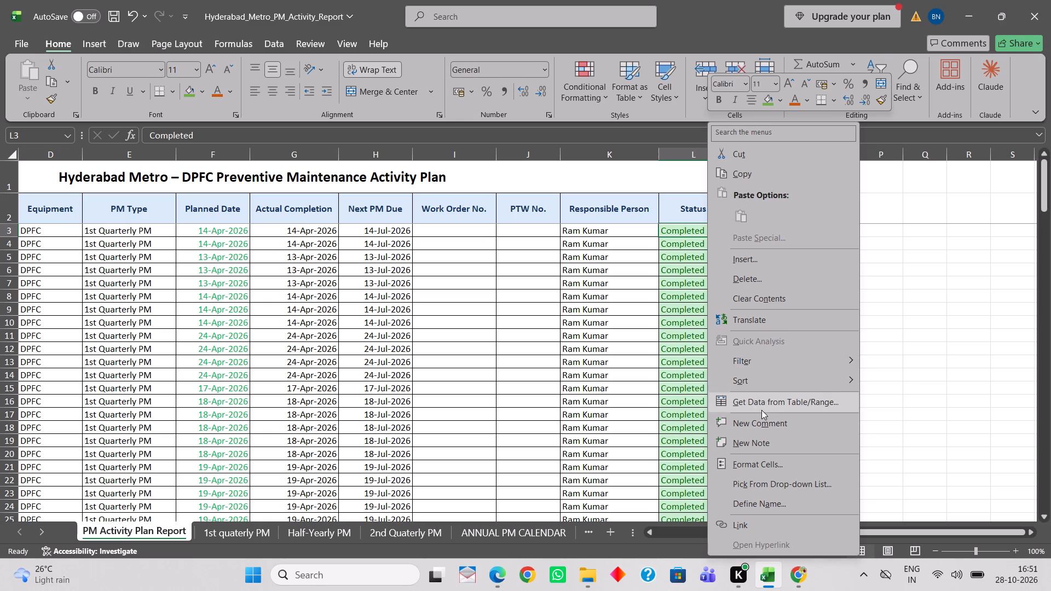
click(769, 466)
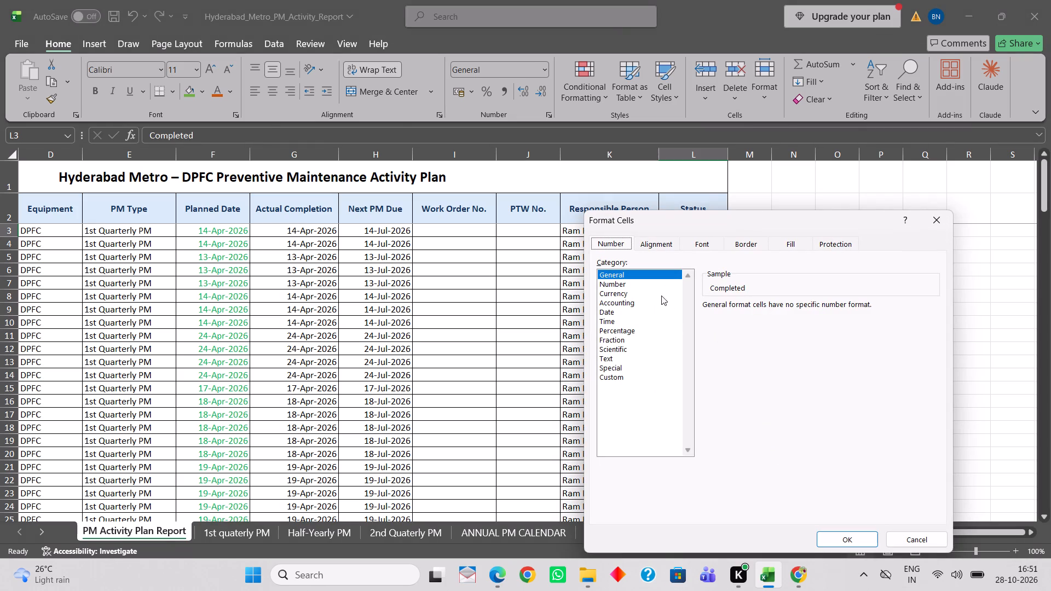
click(692, 451)
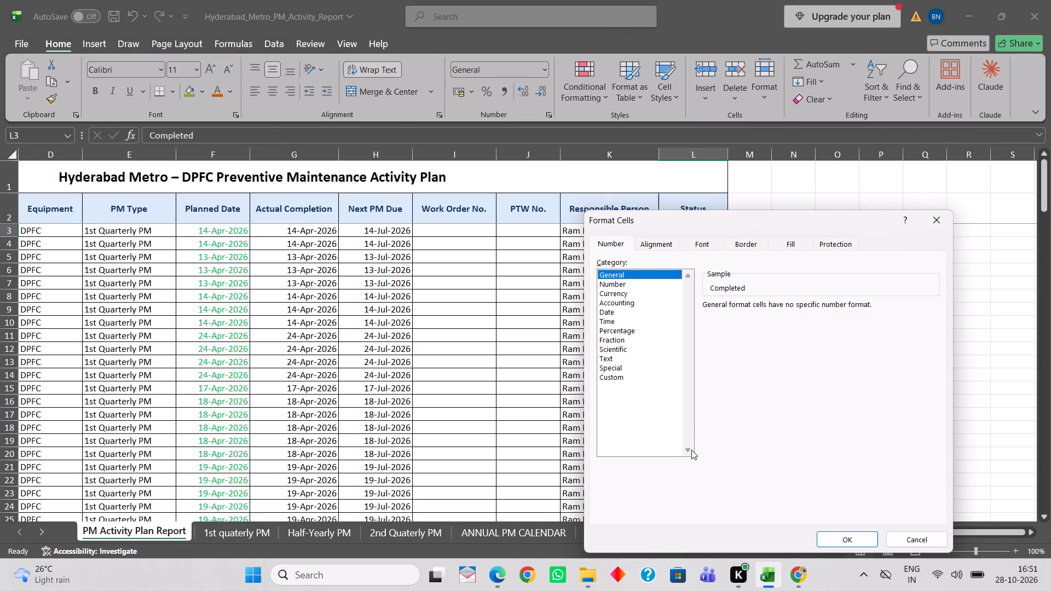
click(654, 236)
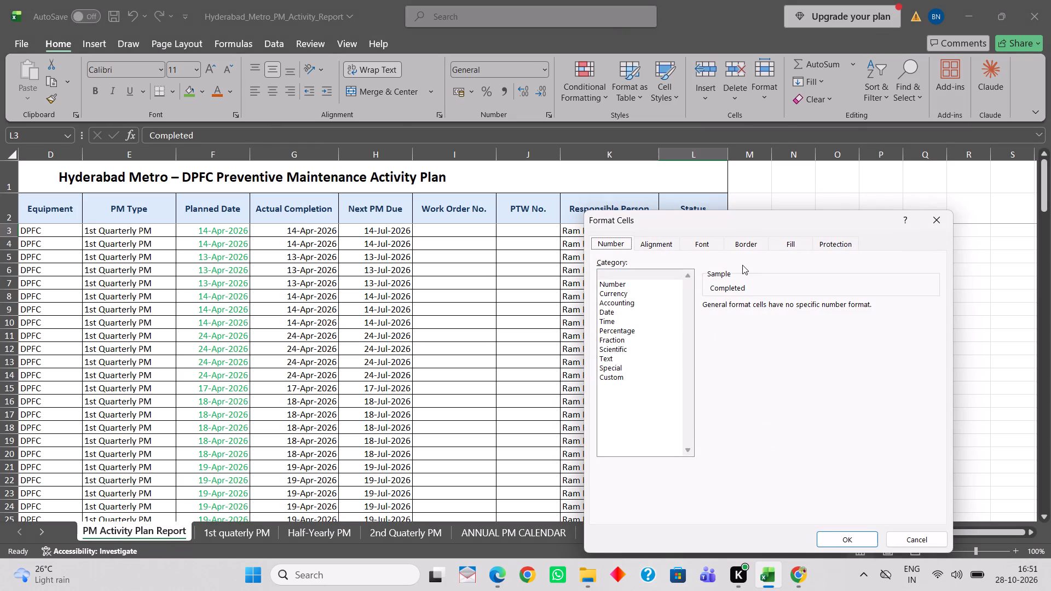
click(739, 250)
click(697, 241)
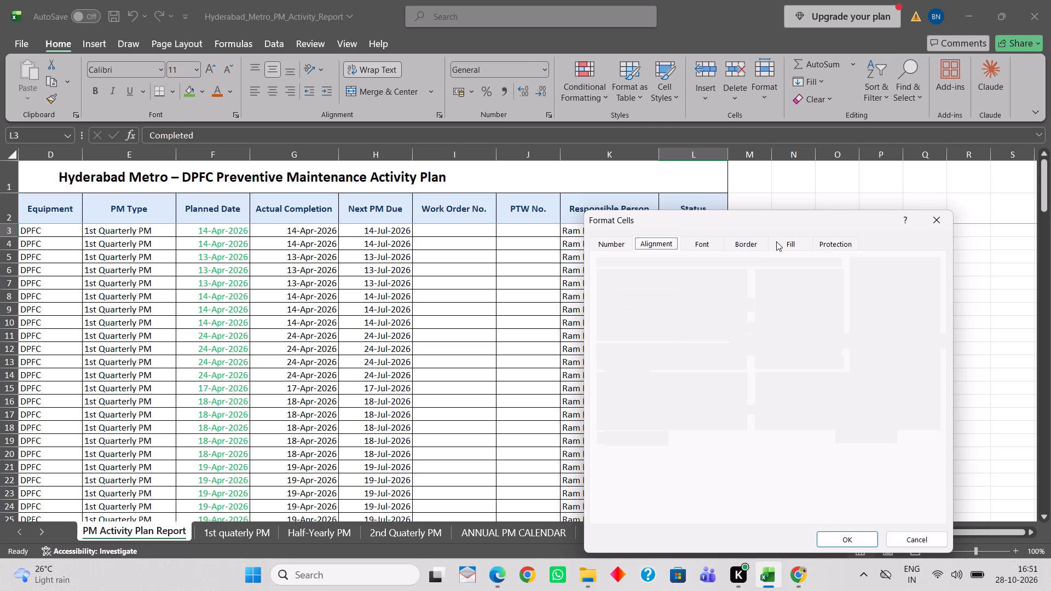
click(769, 246)
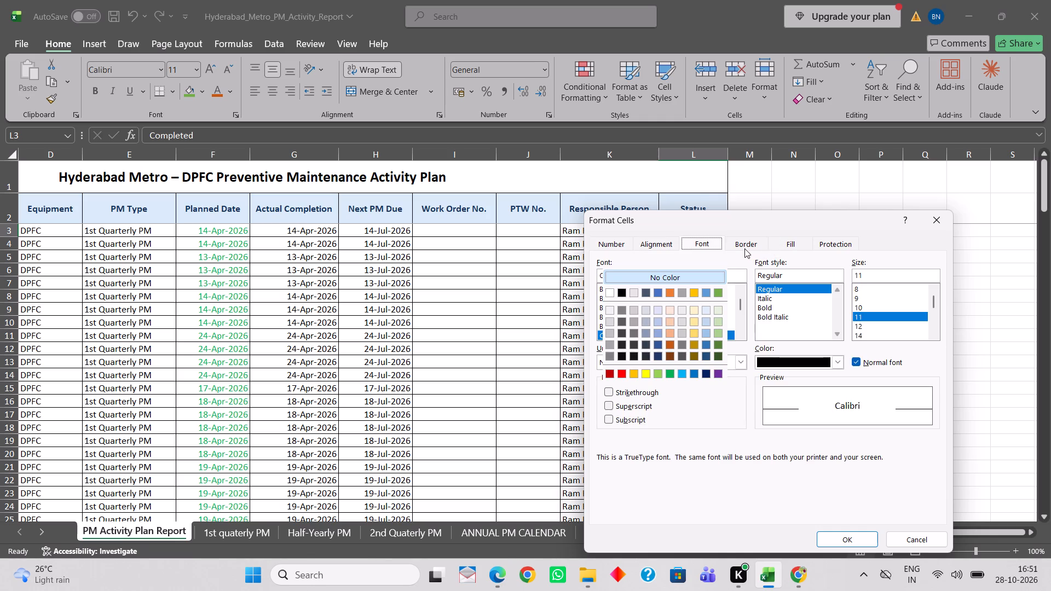
click(744, 248)
click(824, 239)
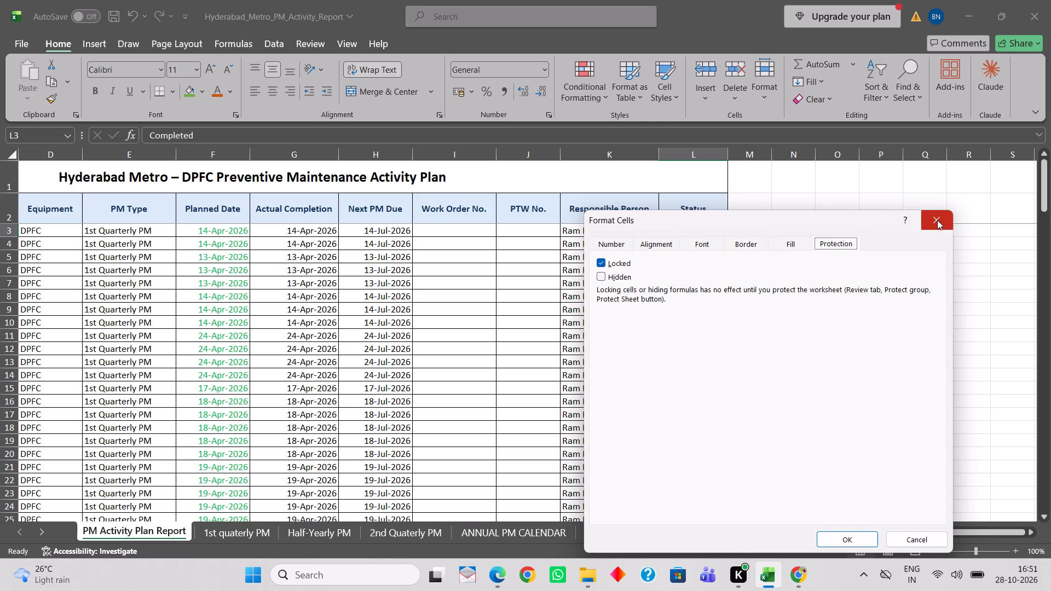
click(938, 220)
Review the Status column of the PM Activity Plan Report from the 1st Quarterly rows down to the 2nd Quarterly PM rows.
scroll(721, 244, up, 5)
scroll(725, 240, down, 9)
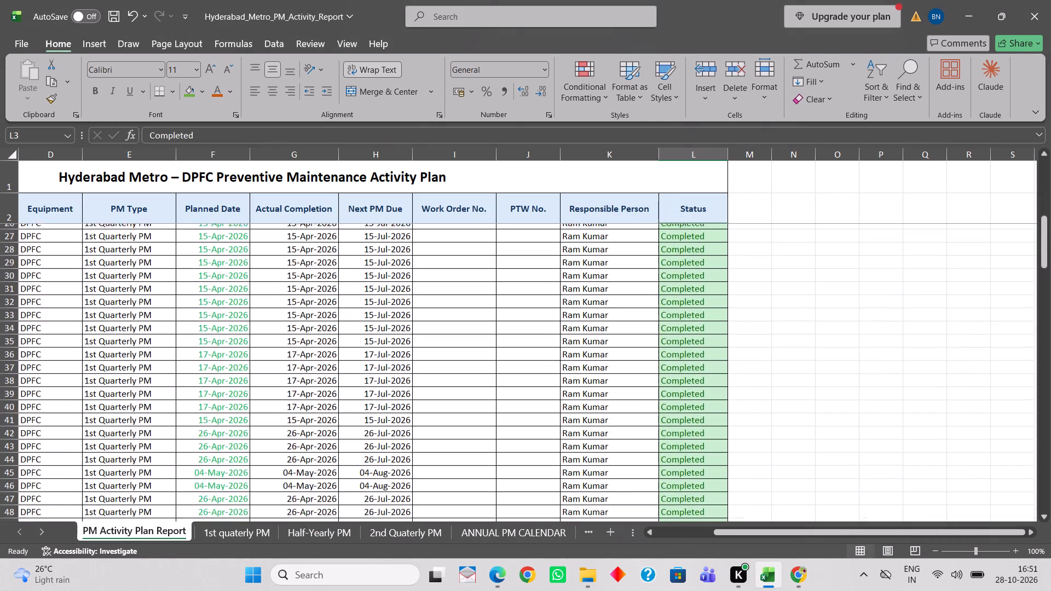
scroll(726, 297, down, 5)
scroll(723, 300, up, 1)
scroll(721, 300, down, 1)
scroll(656, 400, down, 7)
scroll(661, 410, up, 1)
scroll(661, 410, down, 6)
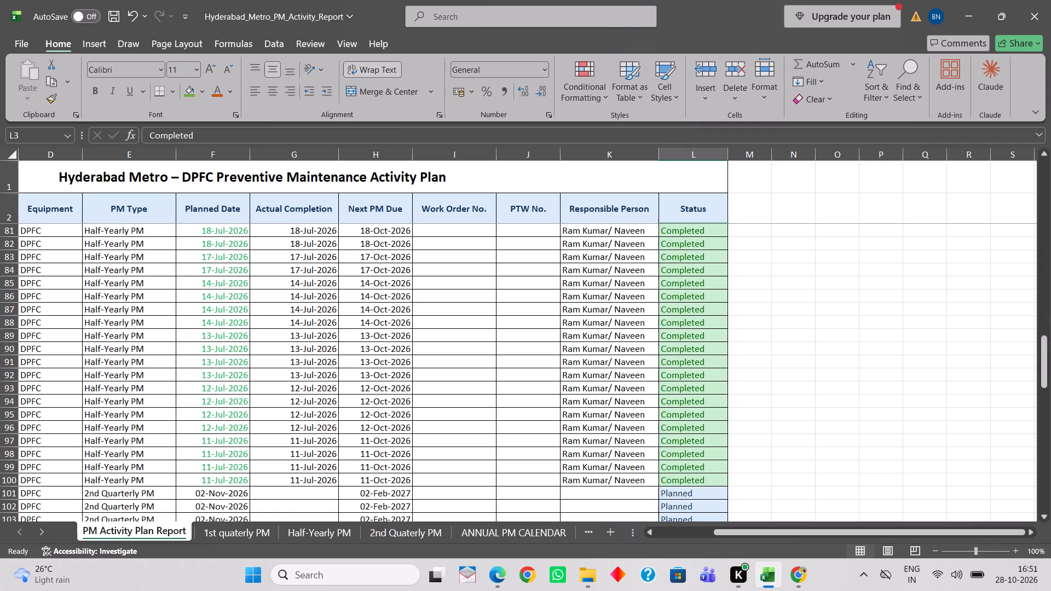
scroll(661, 412, down, 2)
scroll(661, 413, up, 14)
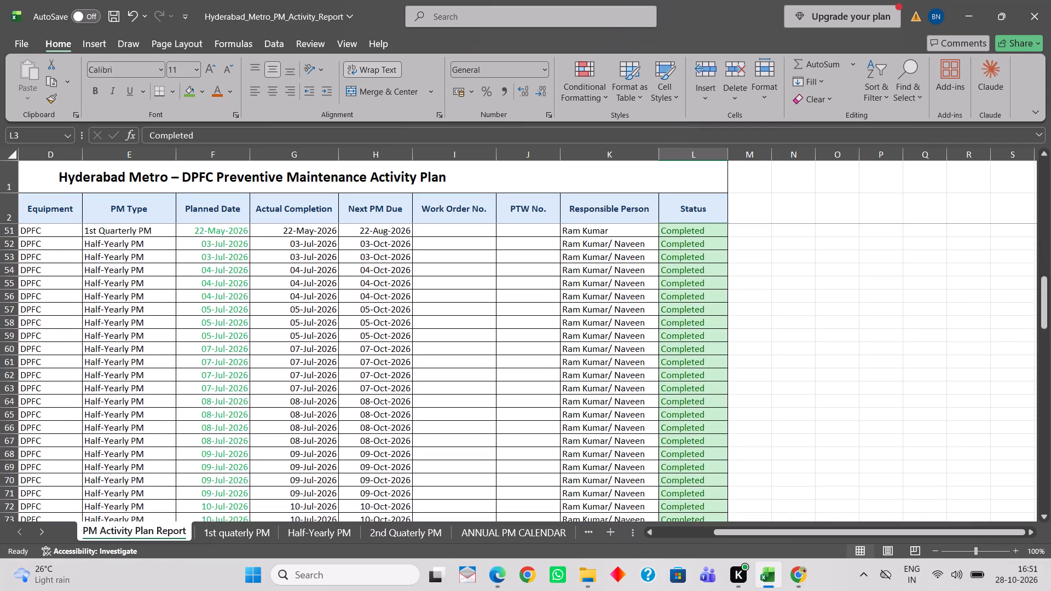
scroll(661, 413, up, 3)
scroll(661, 413, down, 19)
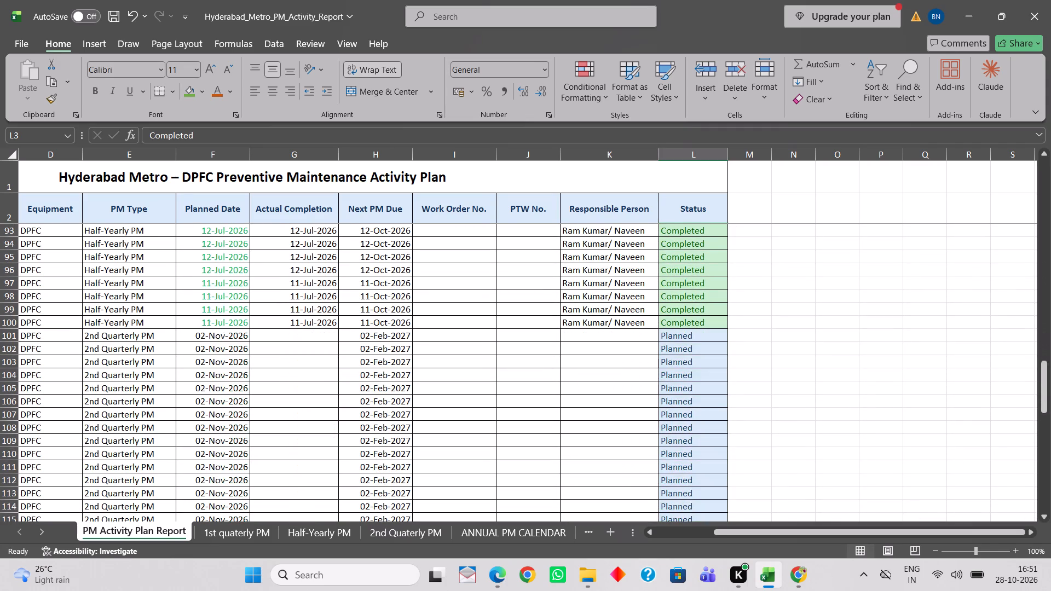
scroll(661, 414, down, 2)
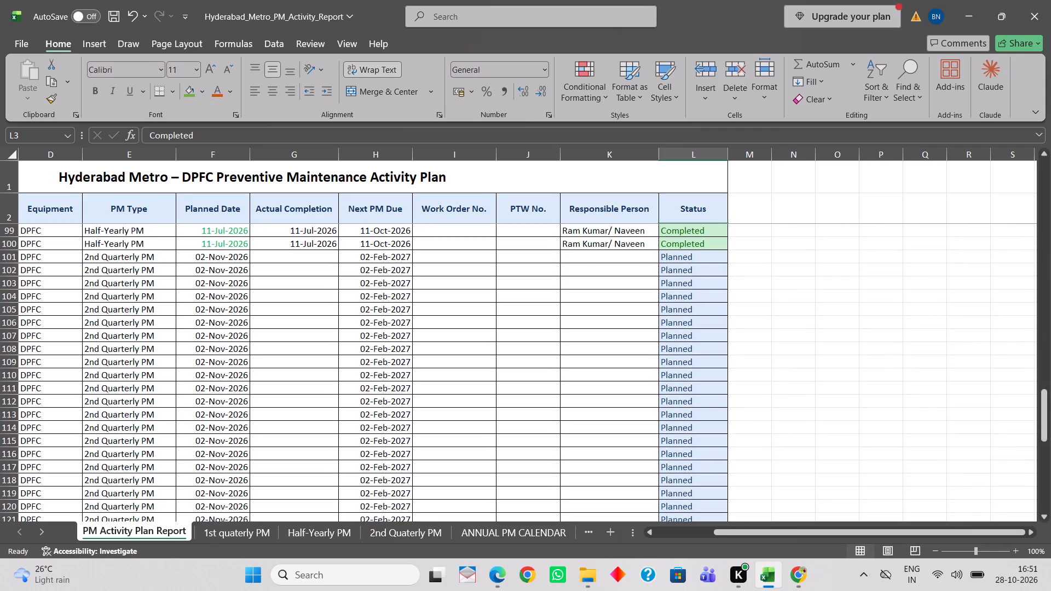
scroll(661, 414, up, 17)
scroll(661, 414, down, 1)
scroll(661, 414, up, 13)
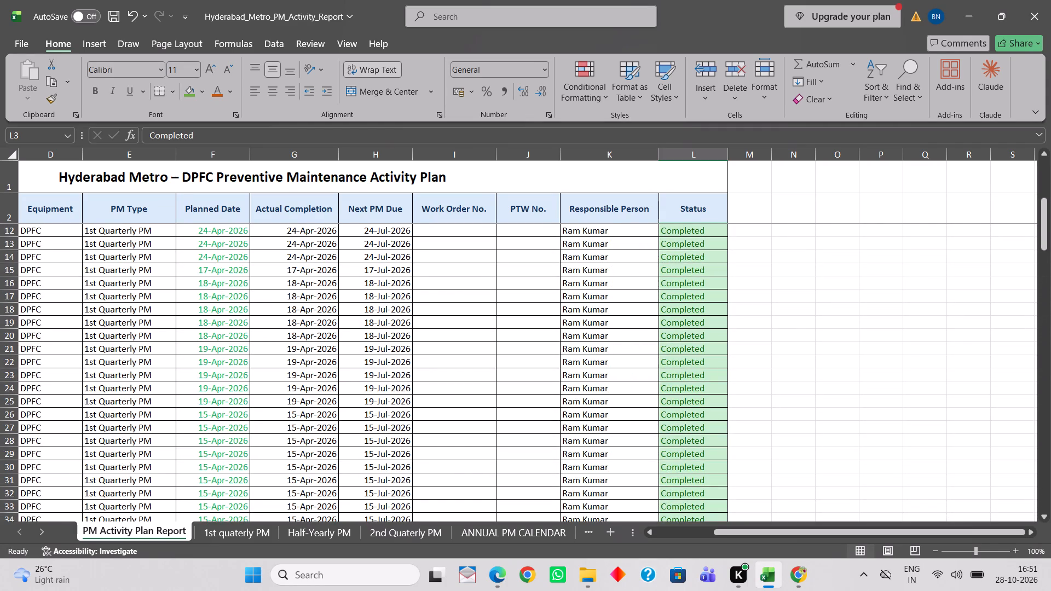
scroll(661, 414, up, 12)
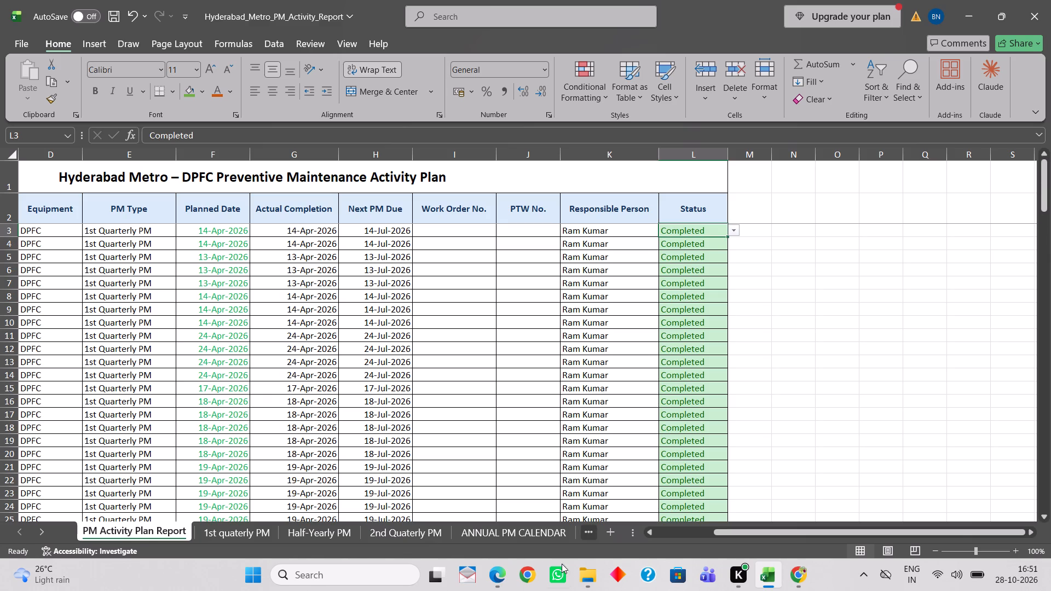
Add data labels to the Count columns of the PM Status Summary chart on the PM STATUS sheet.
click(531, 530)
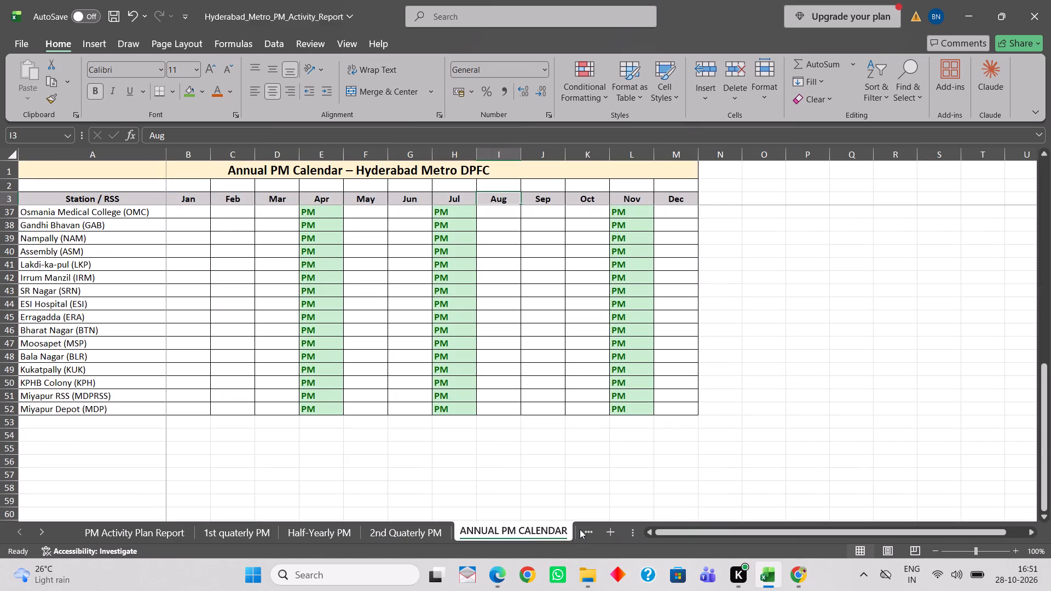
click(580, 529)
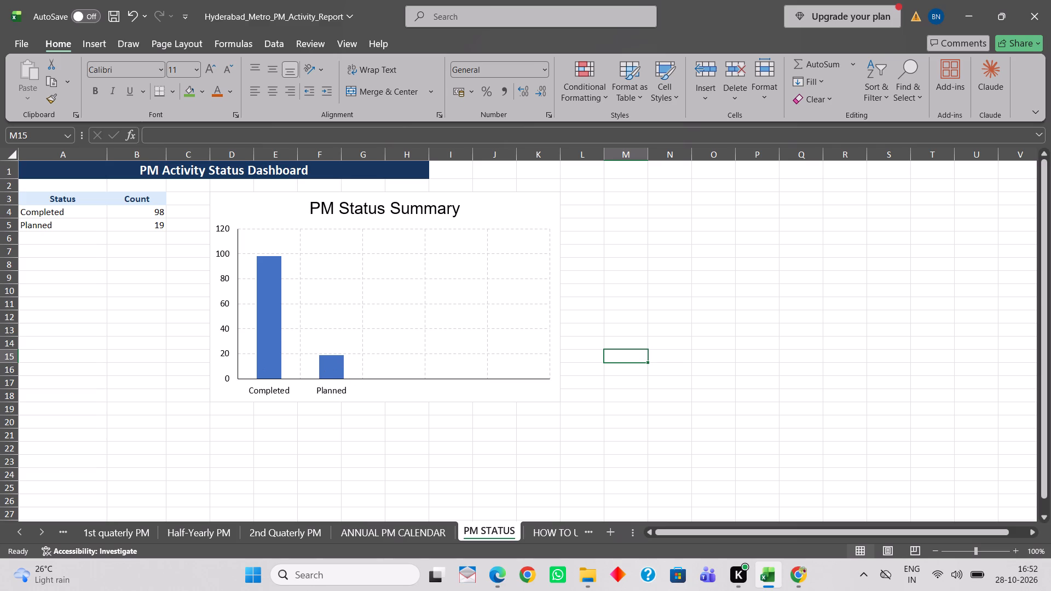
click(257, 283)
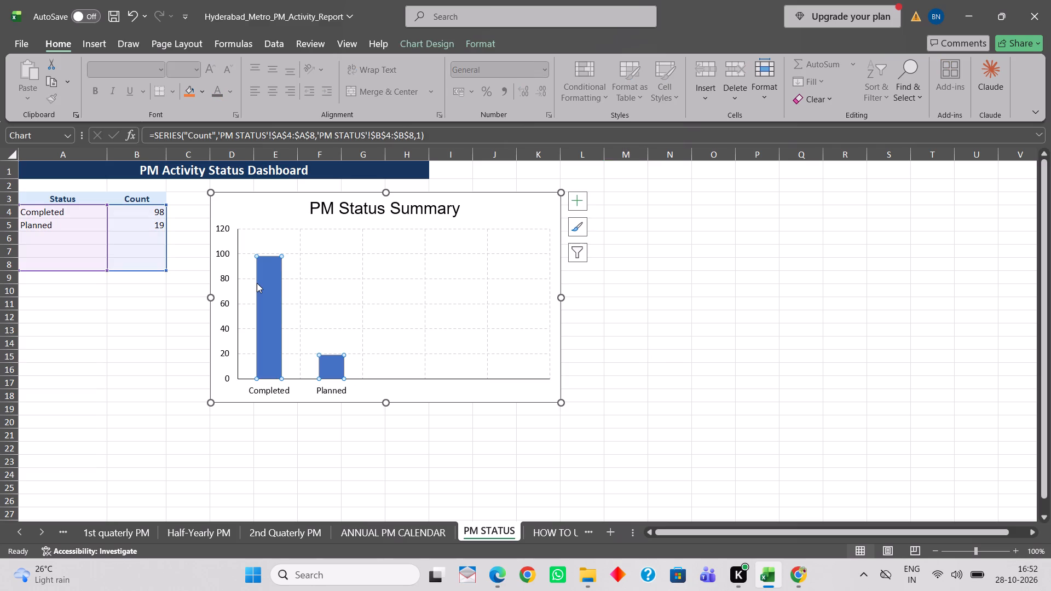
click(580, 200)
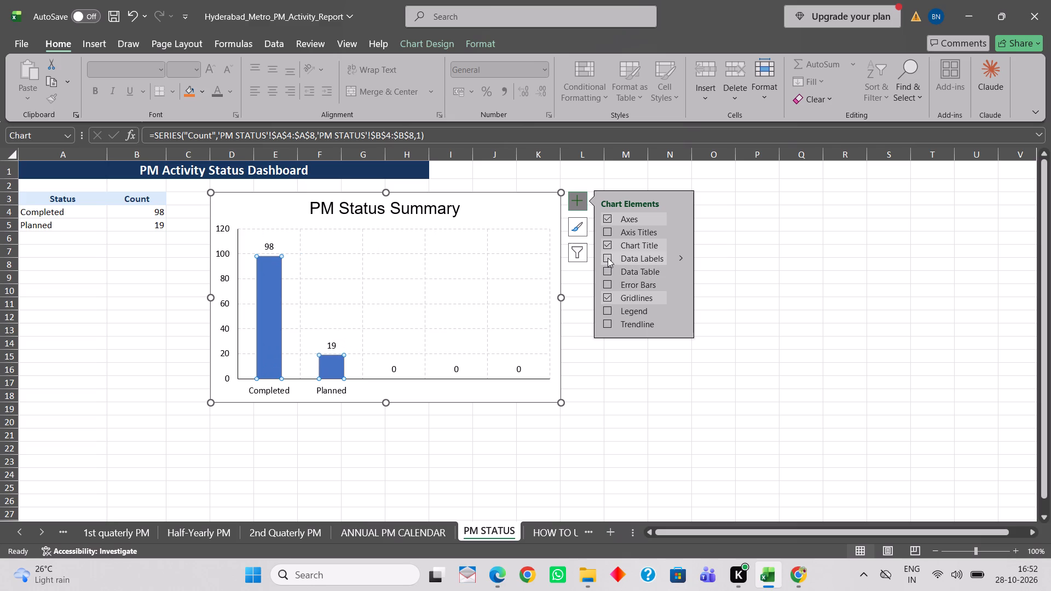
click(608, 258)
click(591, 339)
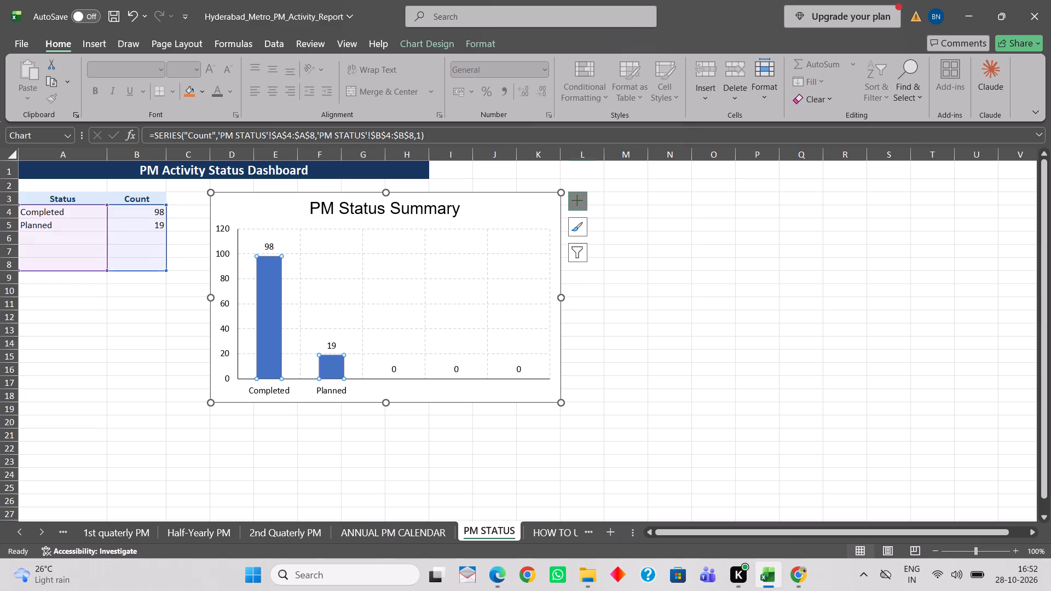
click(392, 321)
click(395, 318)
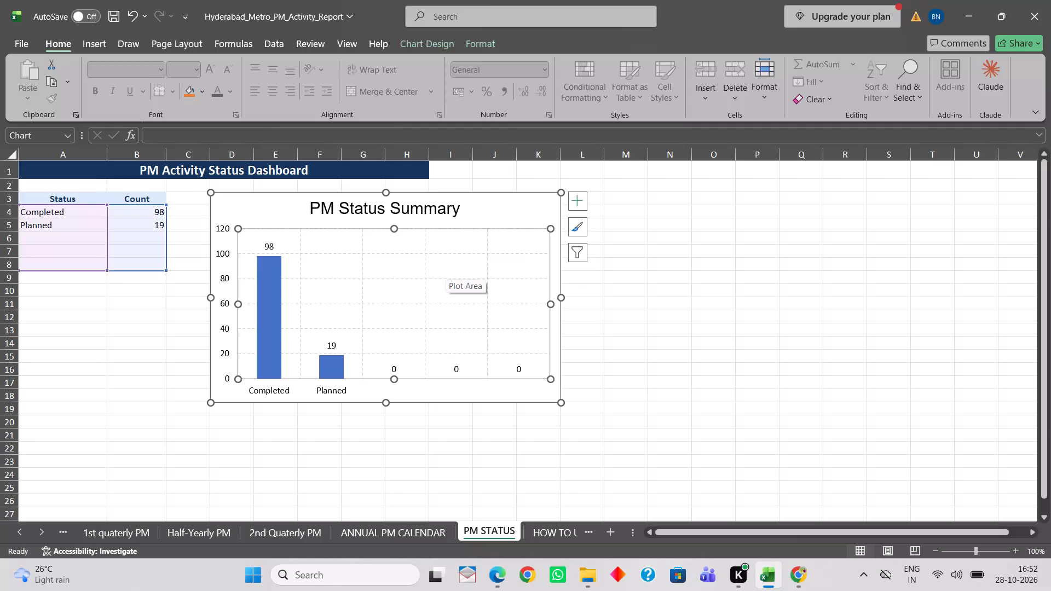
click(385, 438)
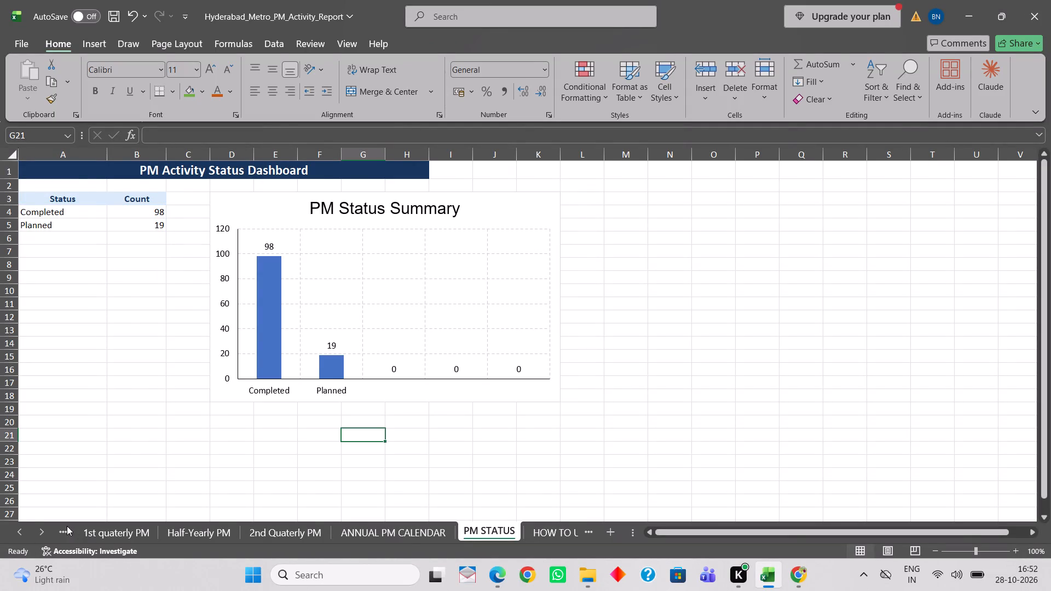
Return to the PM Activity Plan Report and check its Status entries against the dashboard through the last 2nd Quarterly PM row.
double_click(66, 526)
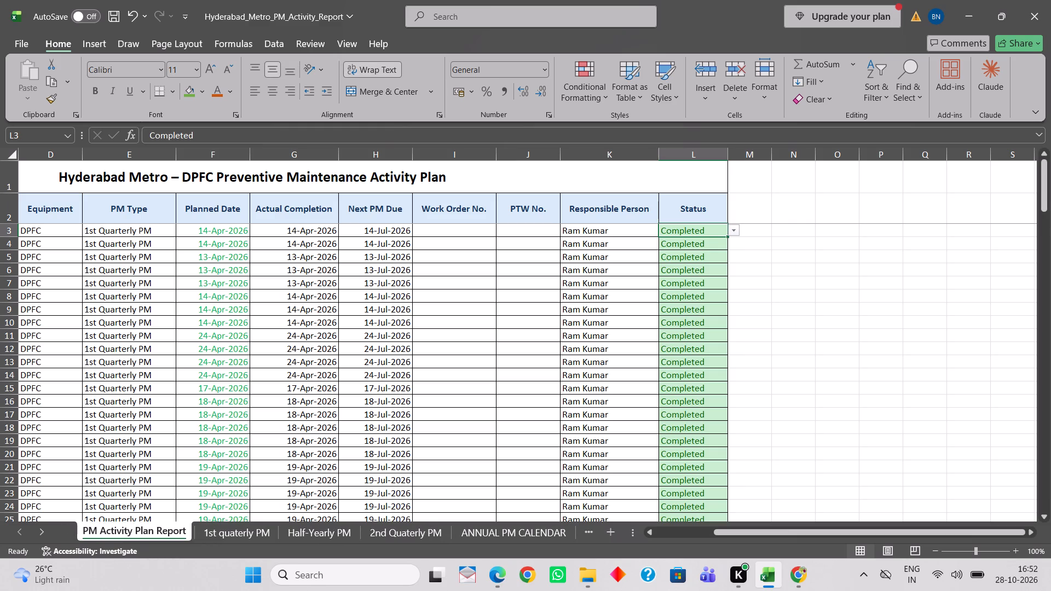
scroll(147, 494, down, 15)
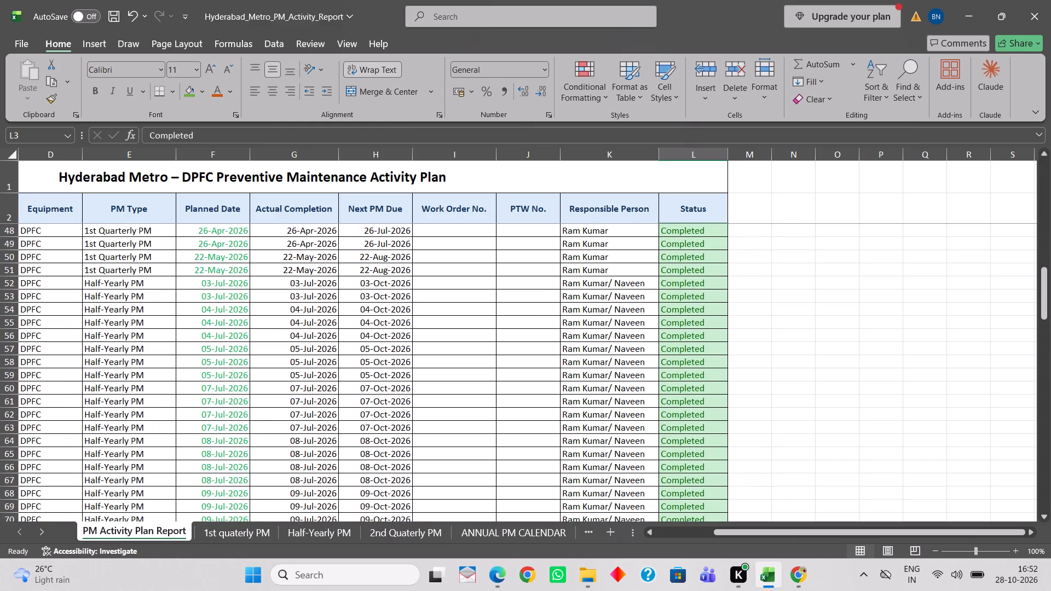
scroll(303, 439, down, 8)
scroll(303, 439, up, 1)
scroll(303, 439, down, 4)
scroll(303, 439, up, 1)
scroll(303, 439, down, 3)
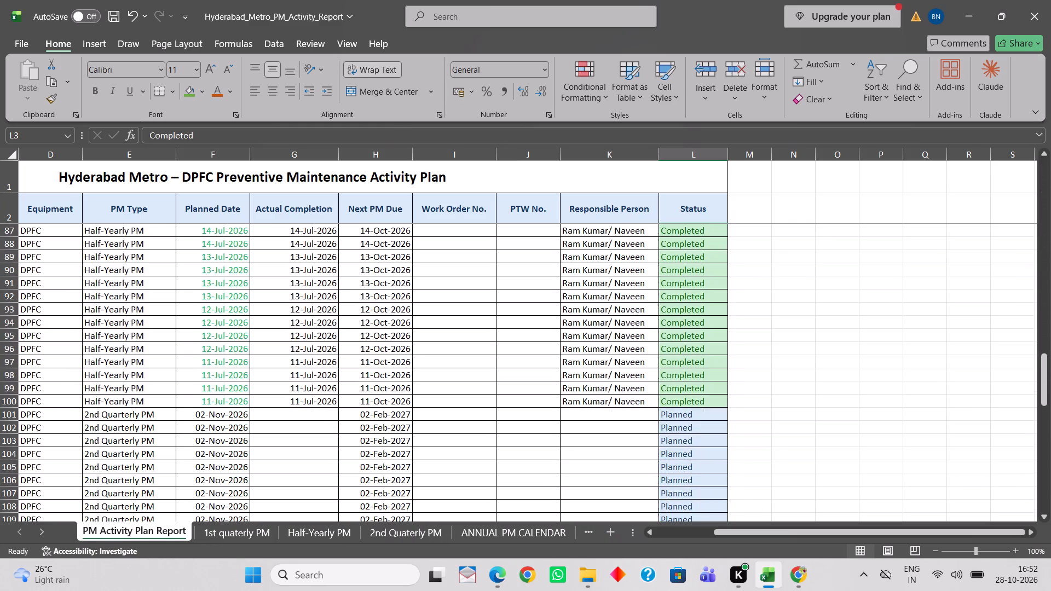
scroll(303, 439, down, 16)
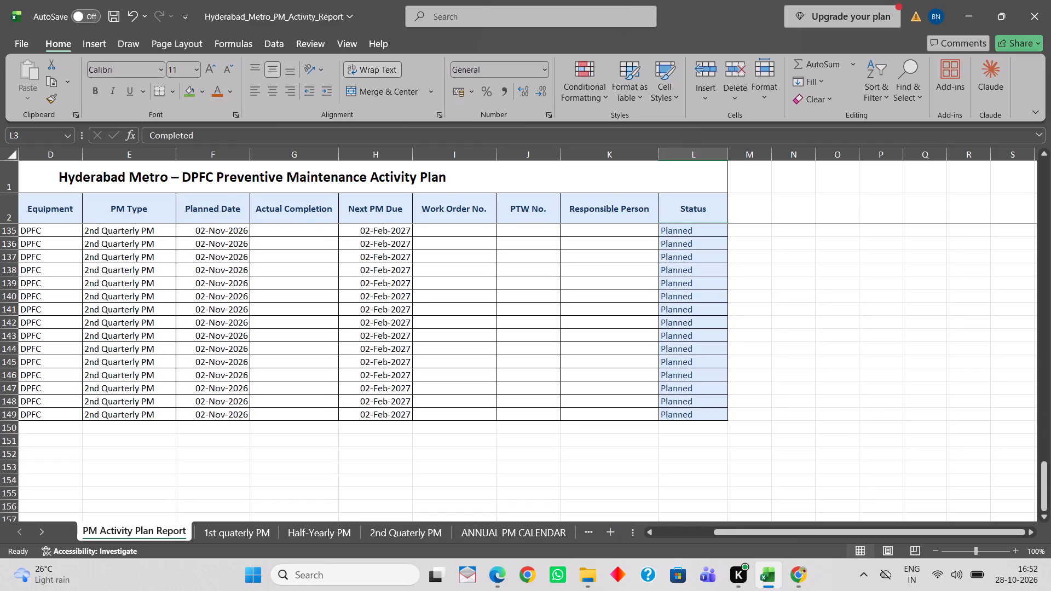
scroll(311, 414, up, 8)
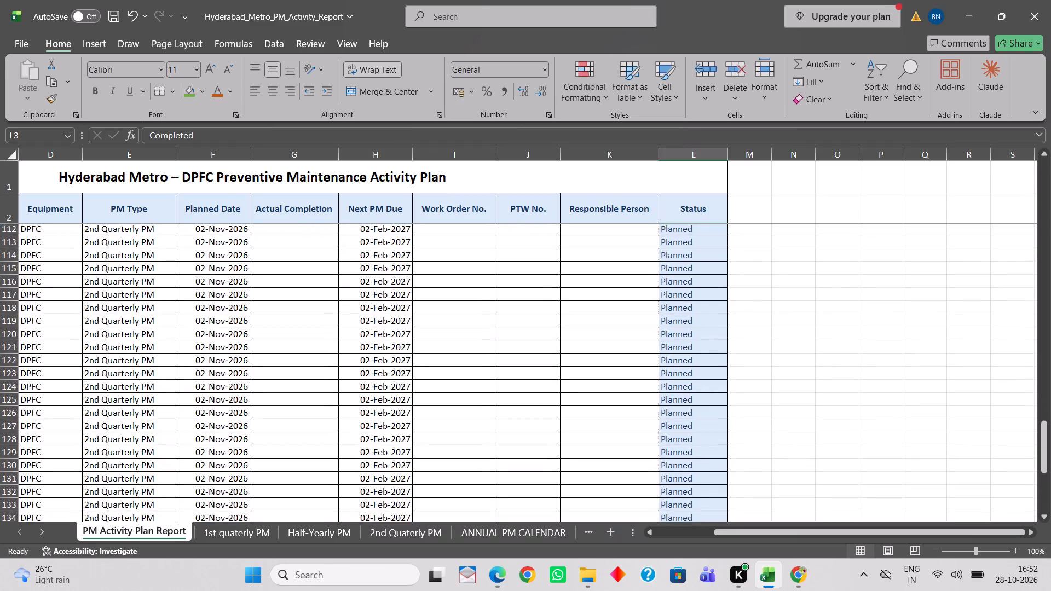
scroll(313, 414, up, 6)
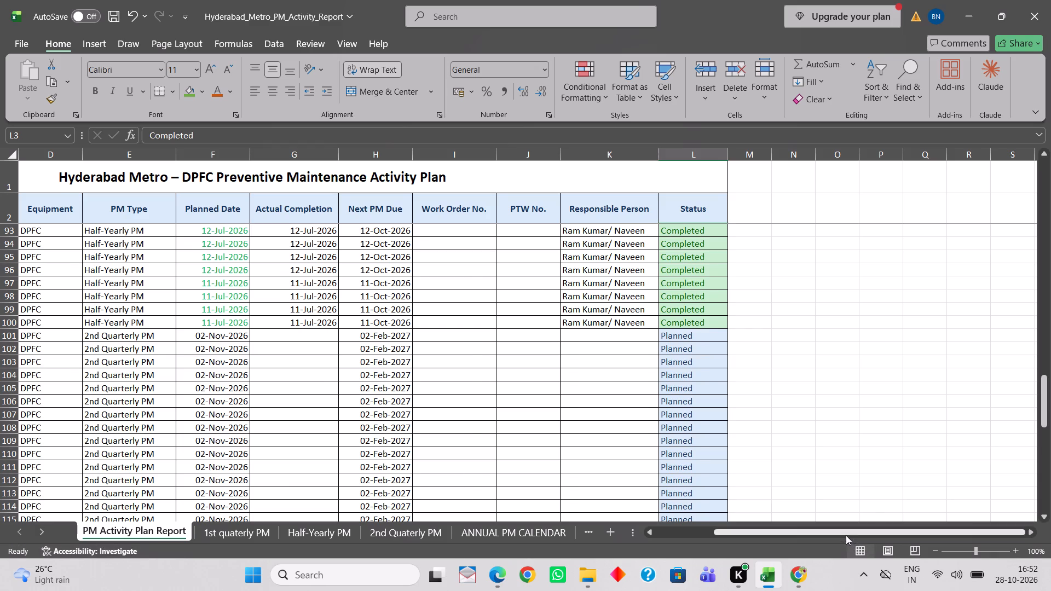
Examine the 2nd Quarterly PM rows of the PM Activity Plan Report across all columns, from S.No to Status.
drag(845, 535, 741, 542)
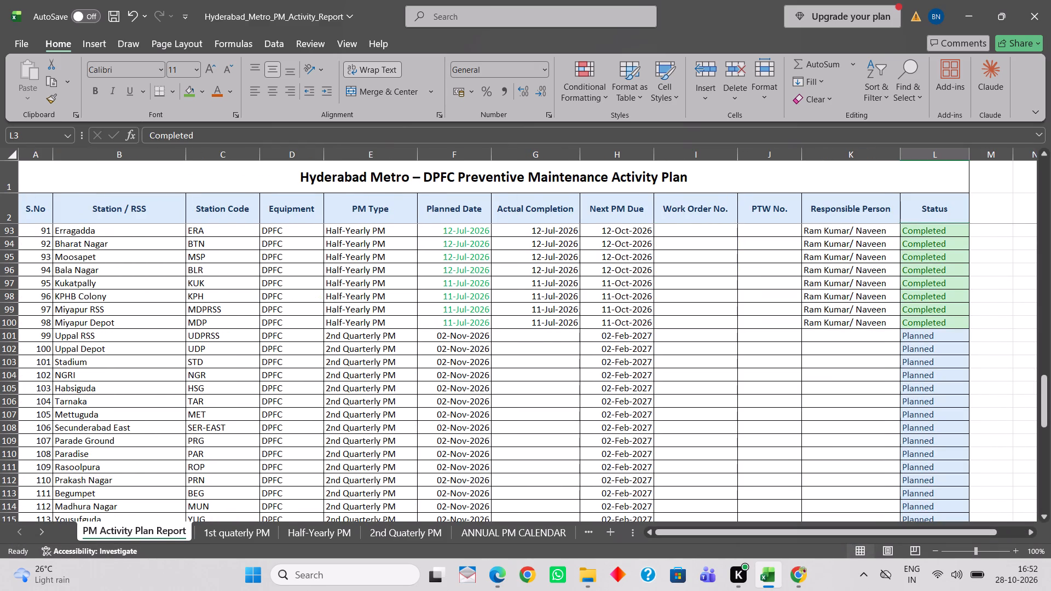
scroll(113, 350, down, 8)
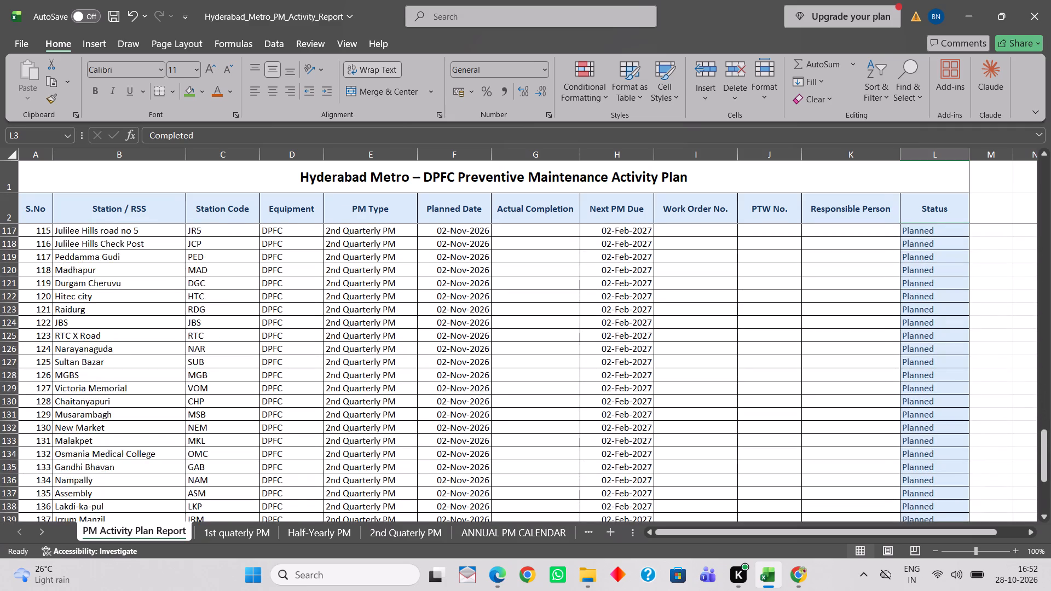
scroll(113, 350, down, 6)
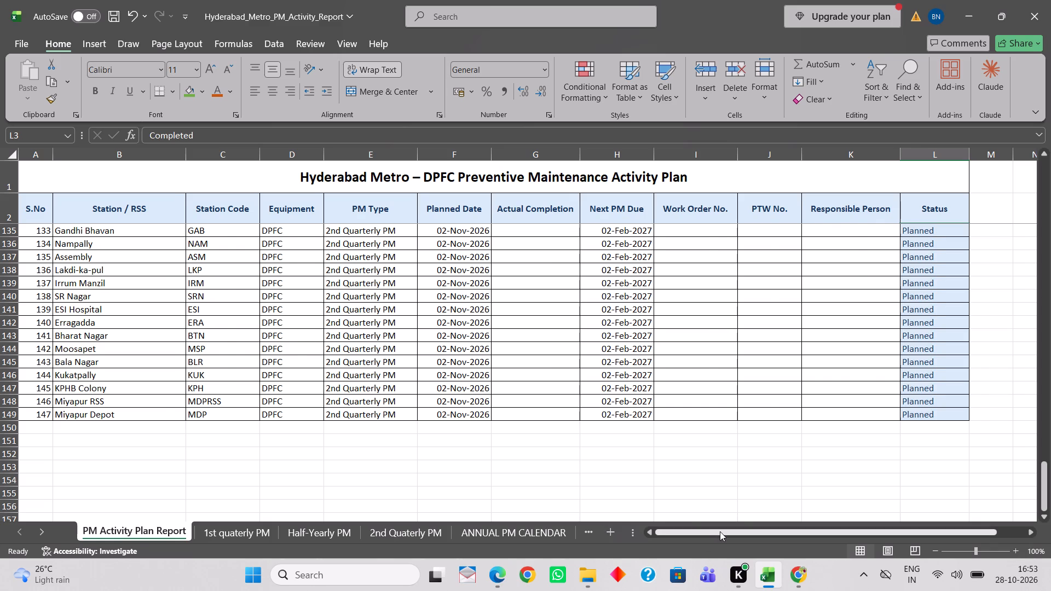
drag(720, 531, 919, 510)
drag(890, 532, 860, 537)
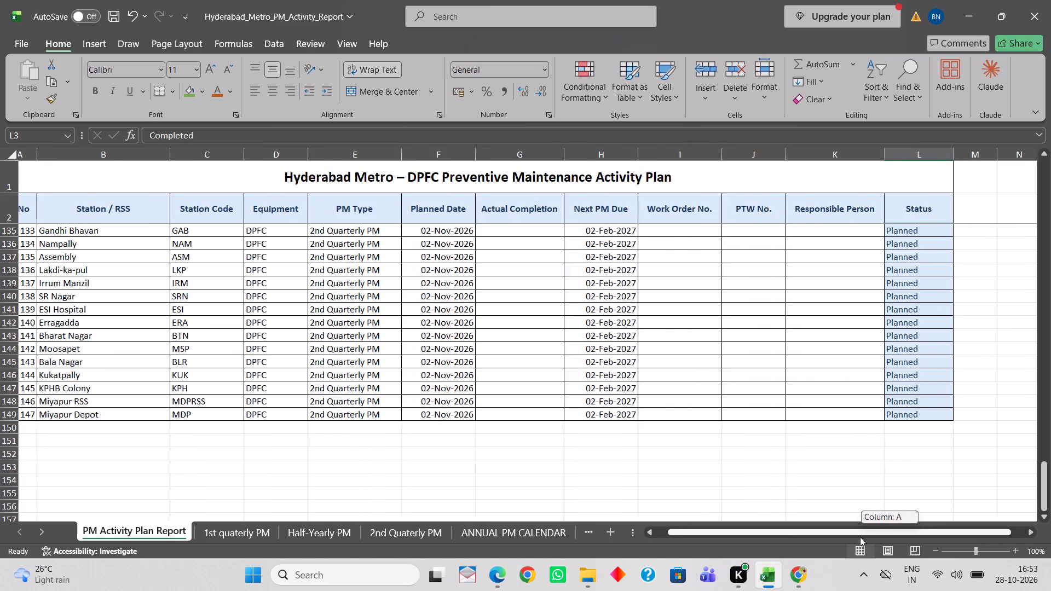
drag(860, 537, 796, 537)
scroll(569, 428, up, 13)
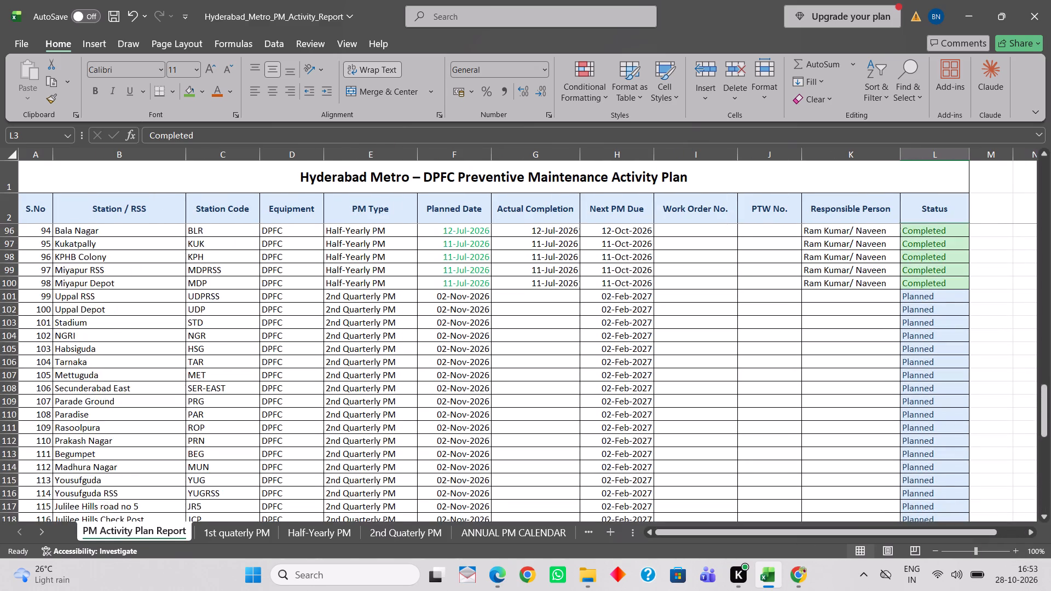
Delete the PM STATUS sheet containing the PM Activity Status Dashboard from the workbook.
scroll(569, 428, up, 2)
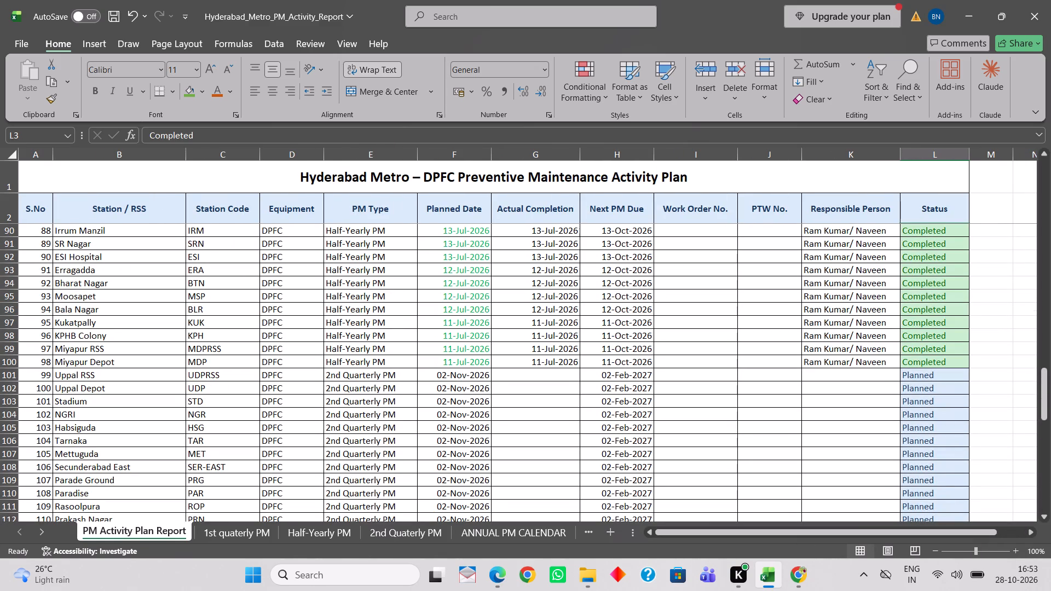
click(543, 531)
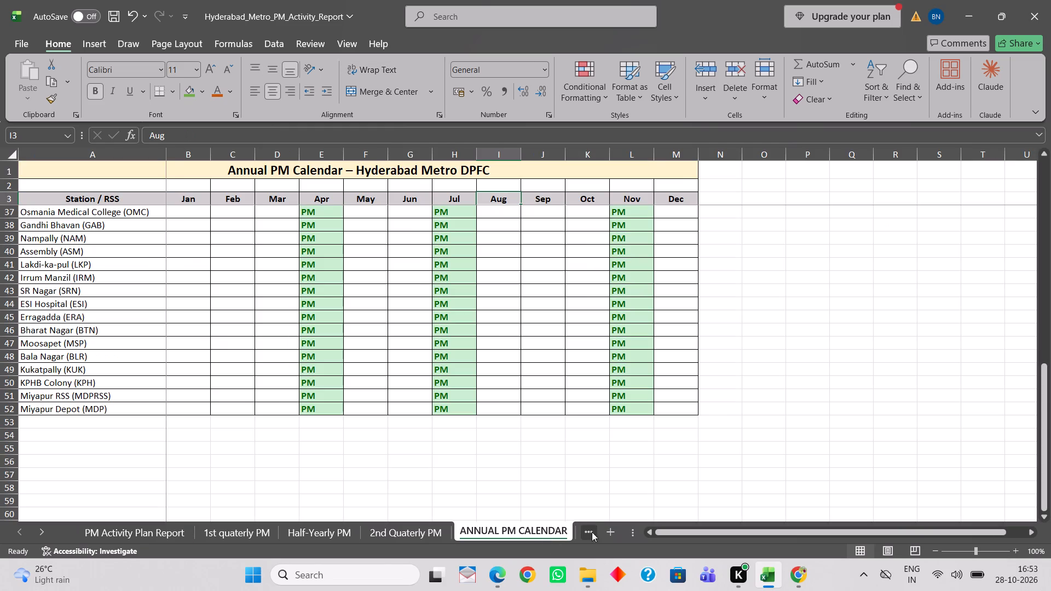
click(420, 532)
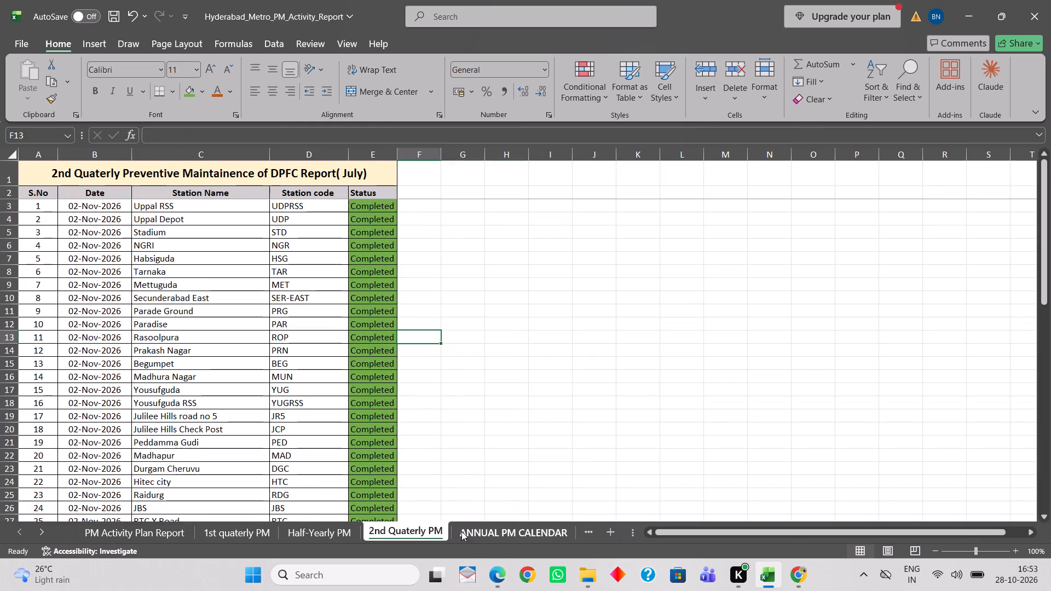
click(586, 528)
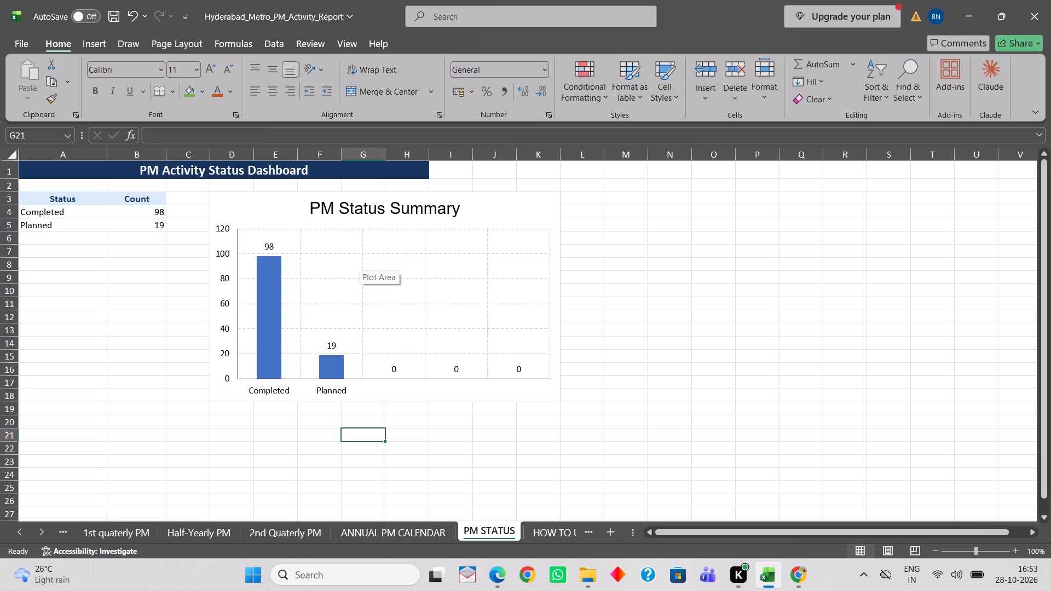
right_click(505, 529)
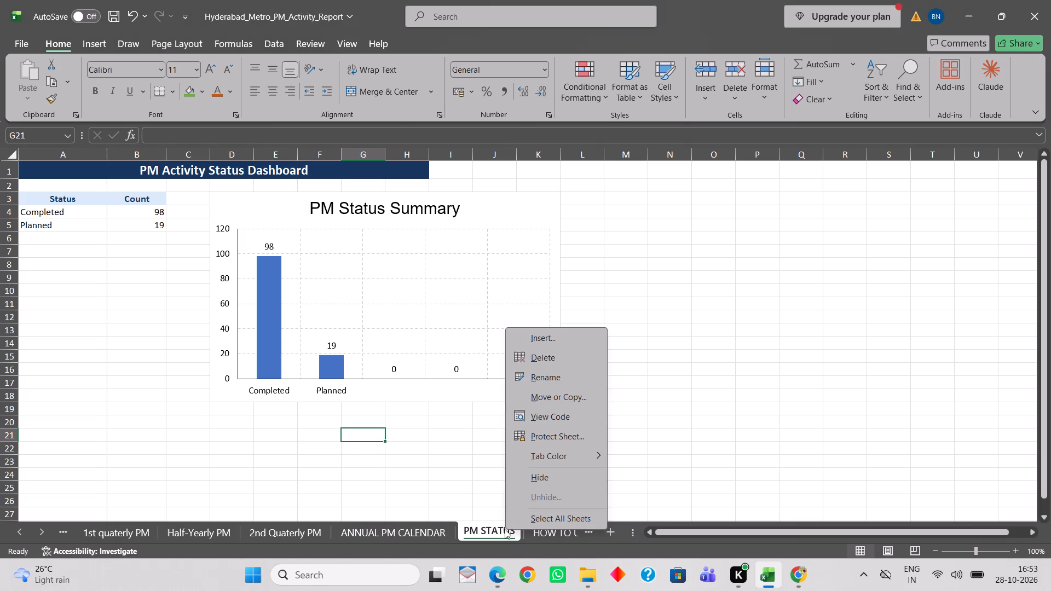
click(551, 357)
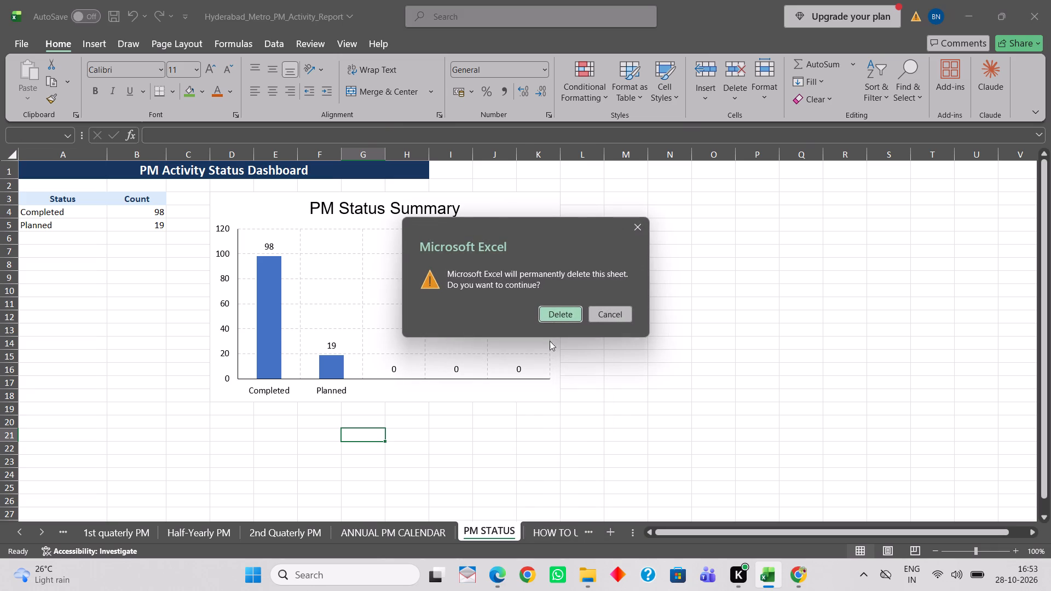
click(553, 314)
Delete the HOW TO UPDATE instruction sheet from the workbook.
right_click(448, 532)
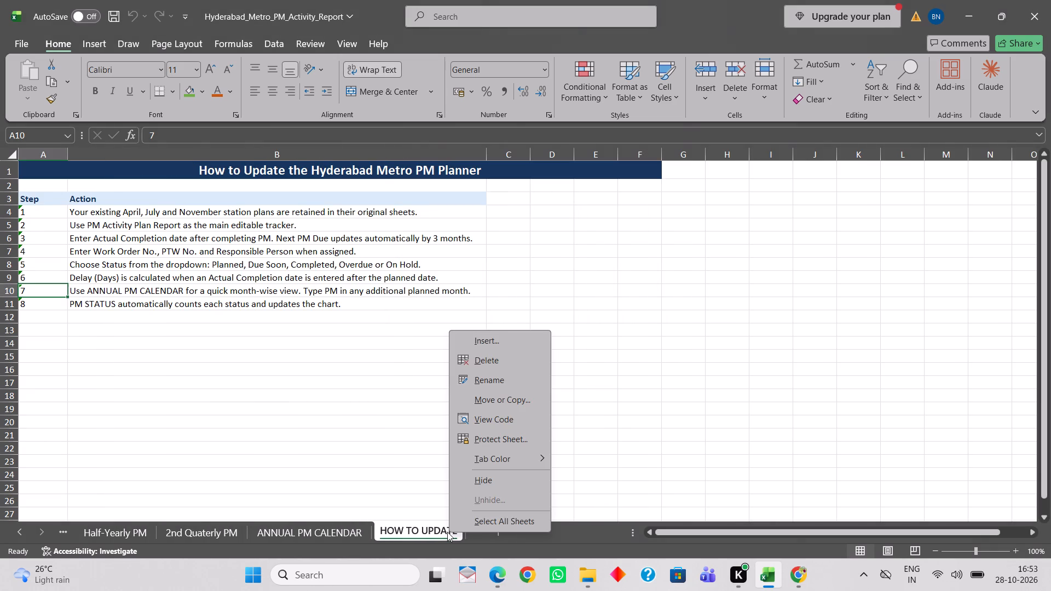
click(487, 359)
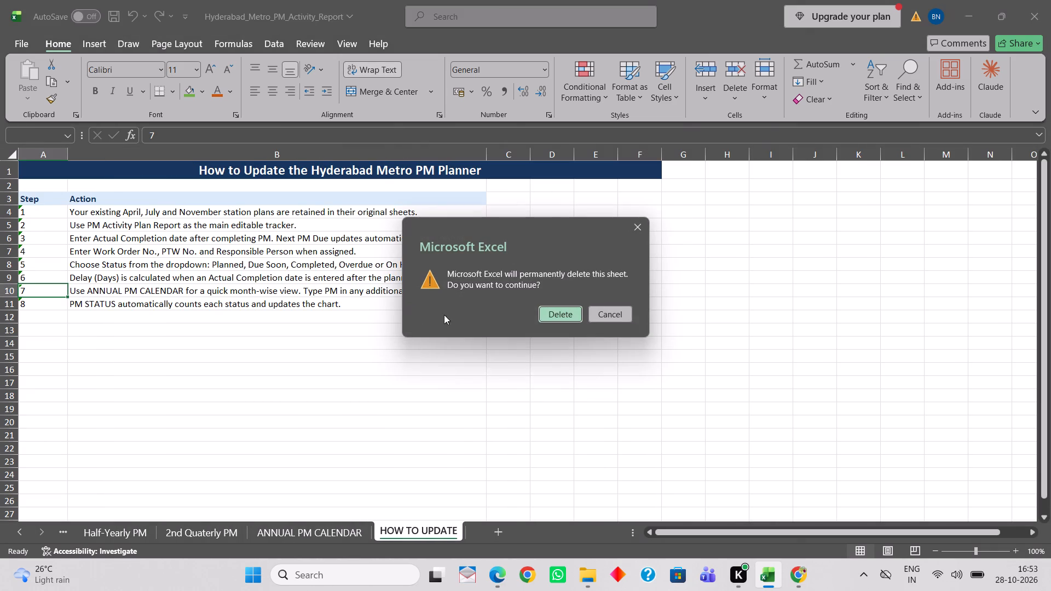
click(557, 314)
Look through the ANNUAL PM CALENDAR, 2nd Quaterly PM and Half-Yearly PM sheets, examining the Half-Yearly dates and Status entries.
scroll(232, 348, up, 6)
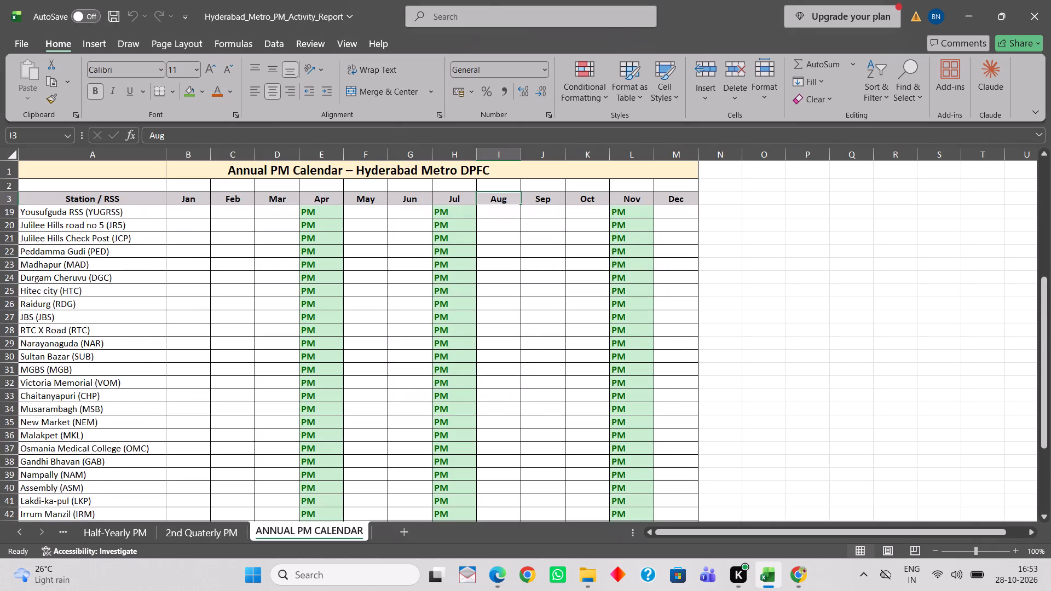
scroll(233, 347, down, 4)
click(204, 531)
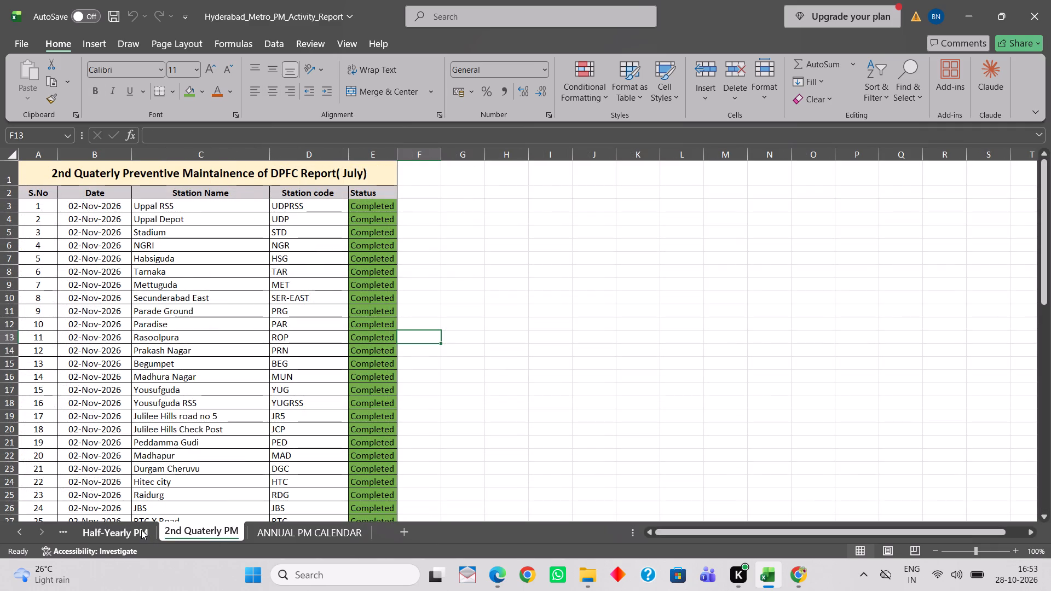
click(137, 529)
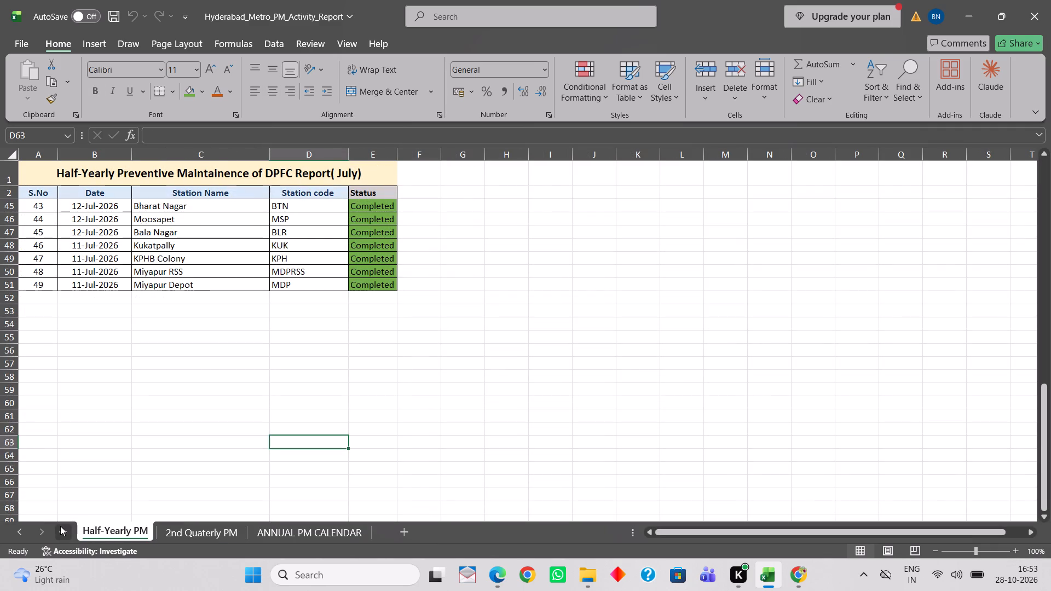
double_click(19, 529)
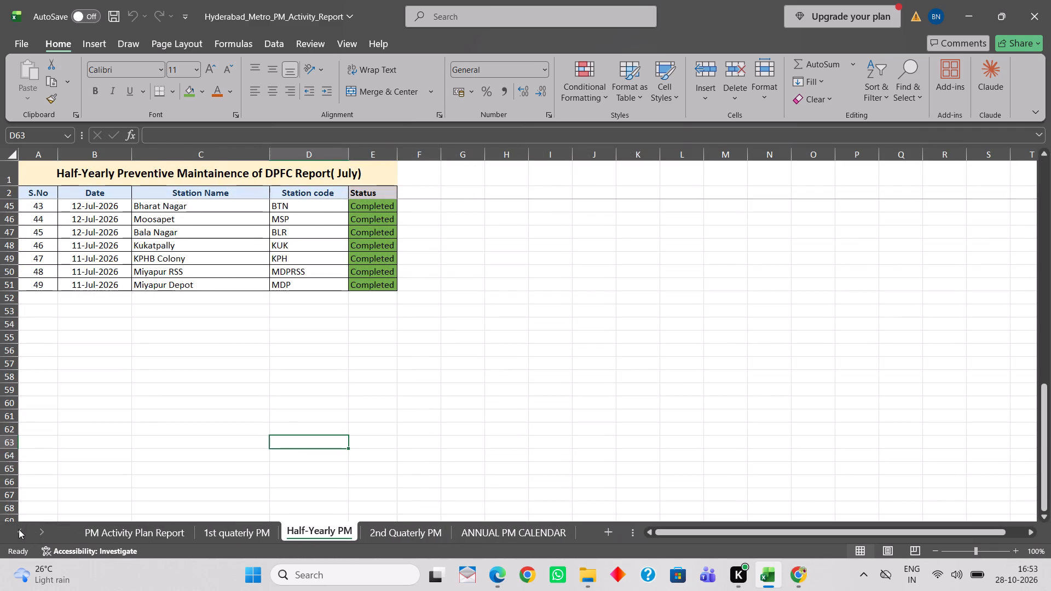
click(19, 529)
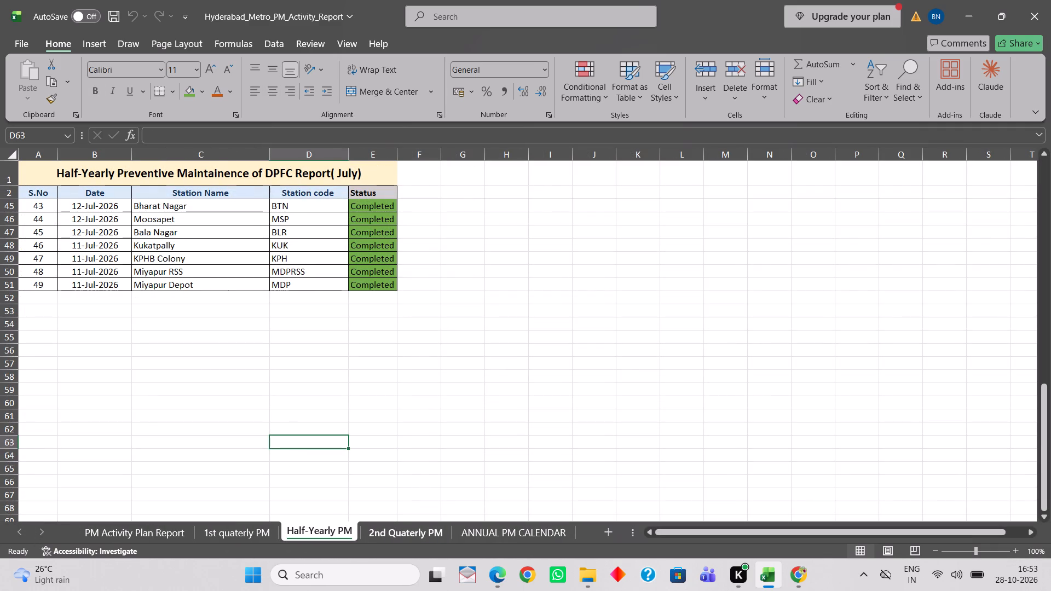
scroll(525, 505, up, 5)
scroll(525, 503, down, 7)
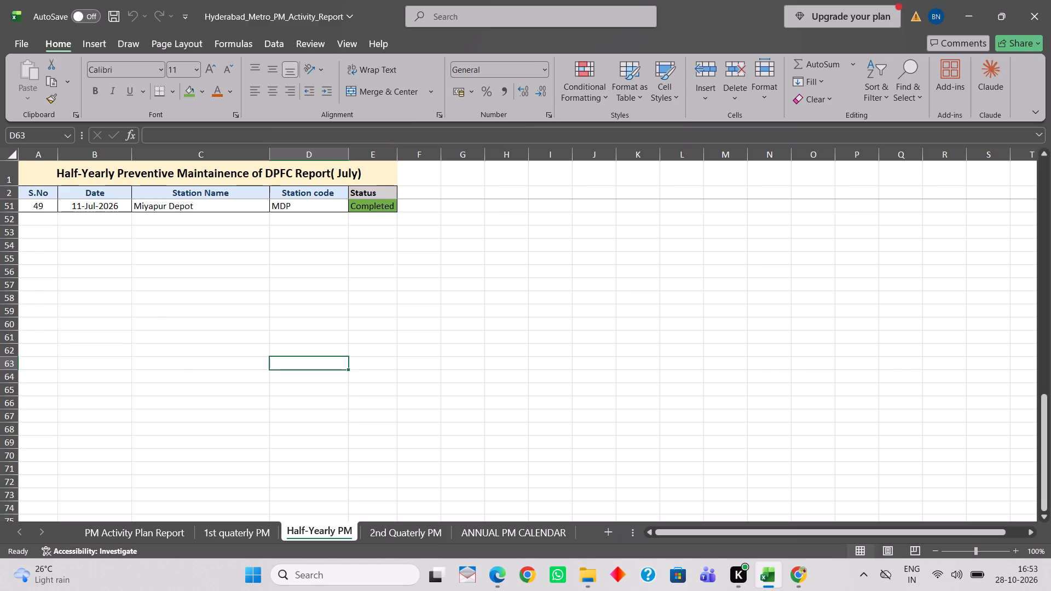
scroll(318, 410, up, 8)
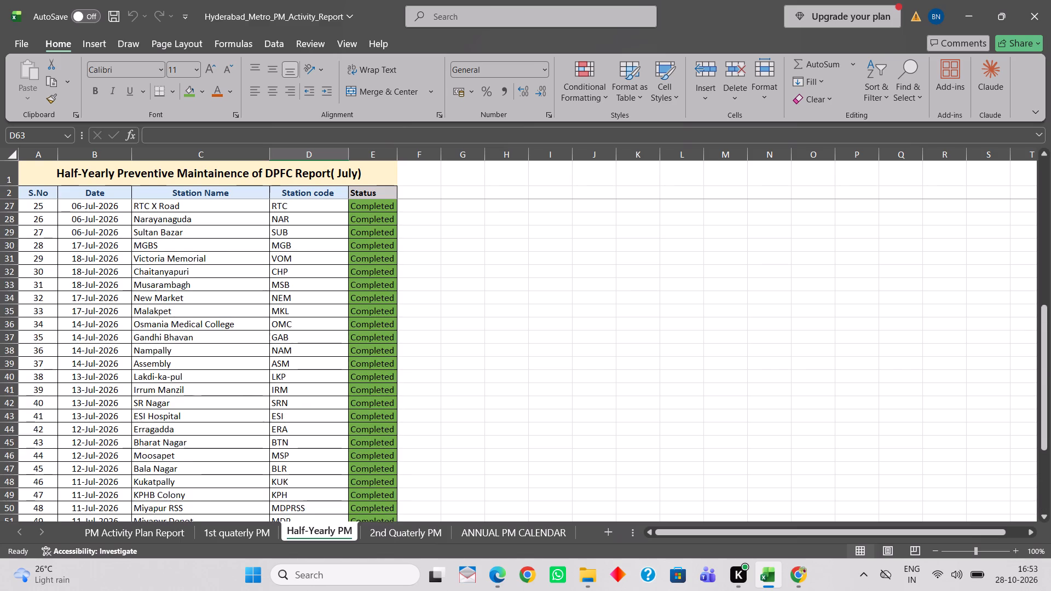
scroll(318, 410, up, 1)
scroll(318, 410, down, 1)
scroll(318, 410, up, 11)
scroll(318, 410, down, 1)
scroll(318, 410, up, 5)
scroll(318, 410, down, 1)
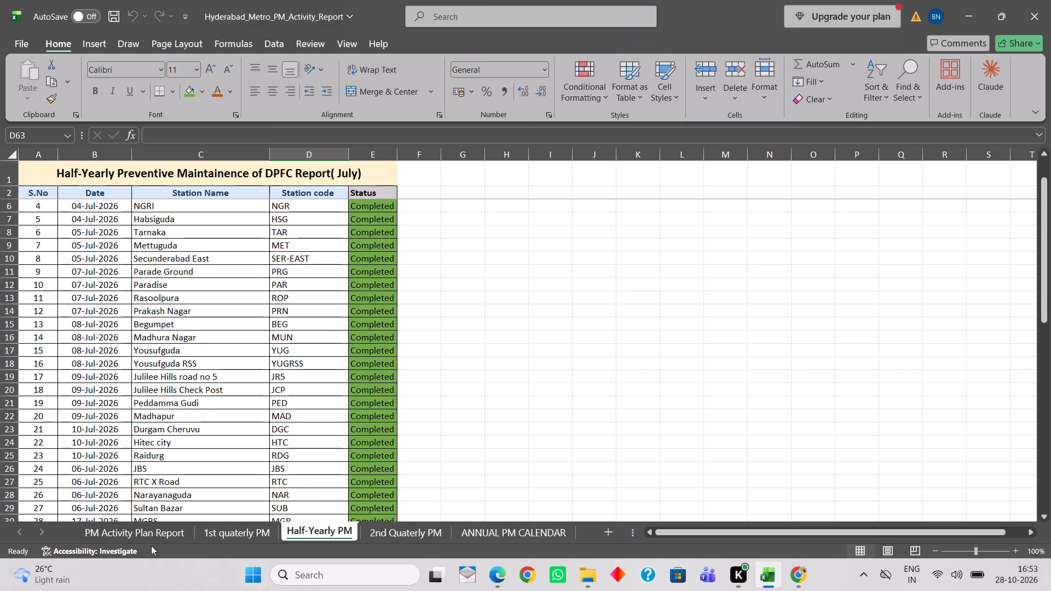
double_click(646, 532)
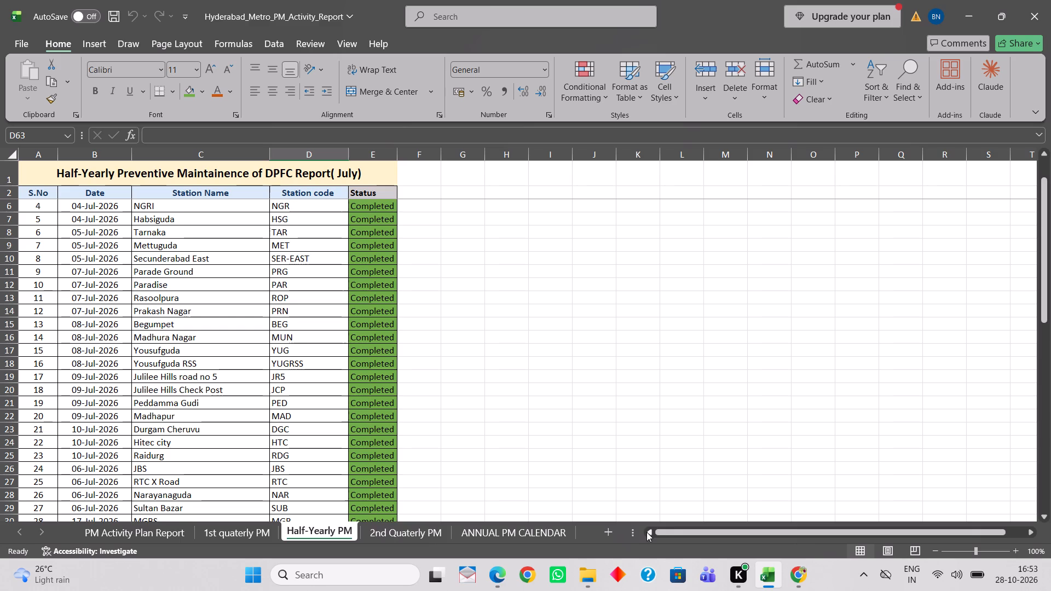
drag(710, 530, 645, 559)
scroll(269, 368, up, 11)
key(ctrl+s)
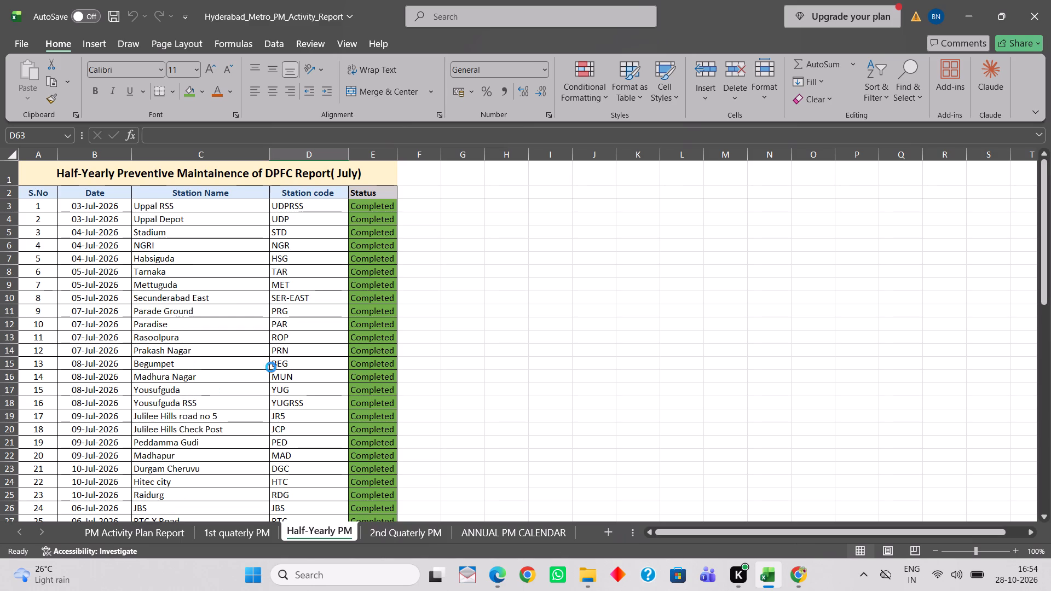
scroll(480, 337, up, 7)
scroll(480, 324, down, 1)
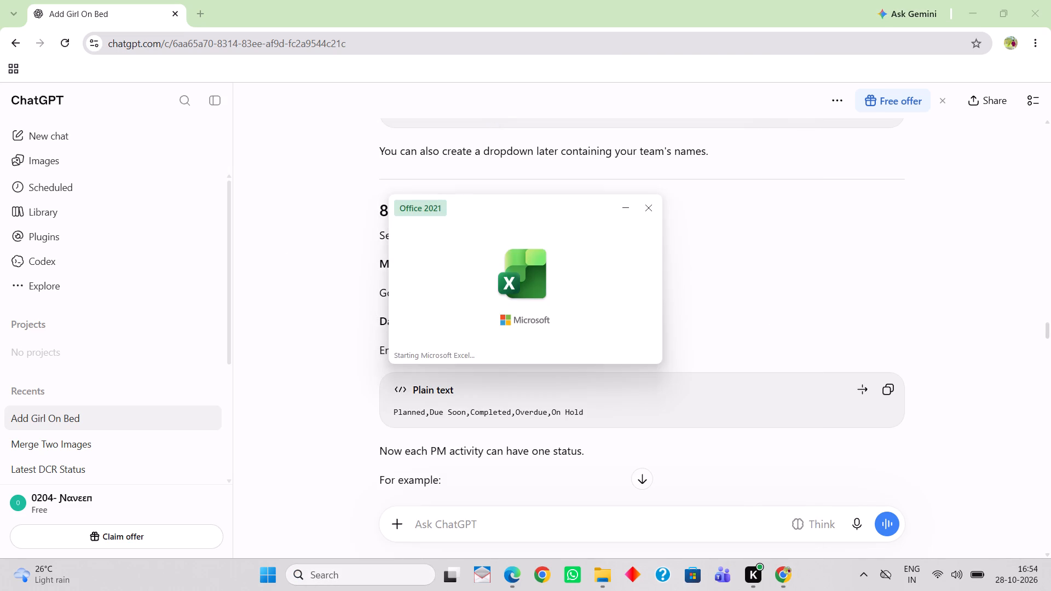
double_click(236, 349)
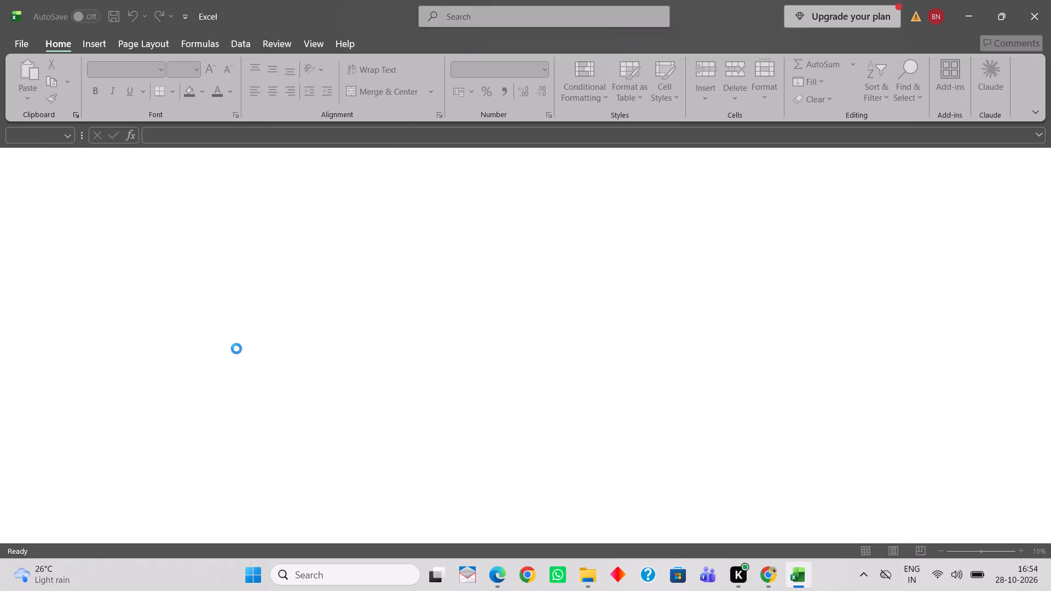
scroll(337, 347, up, 6)
scroll(338, 346, down, 2)
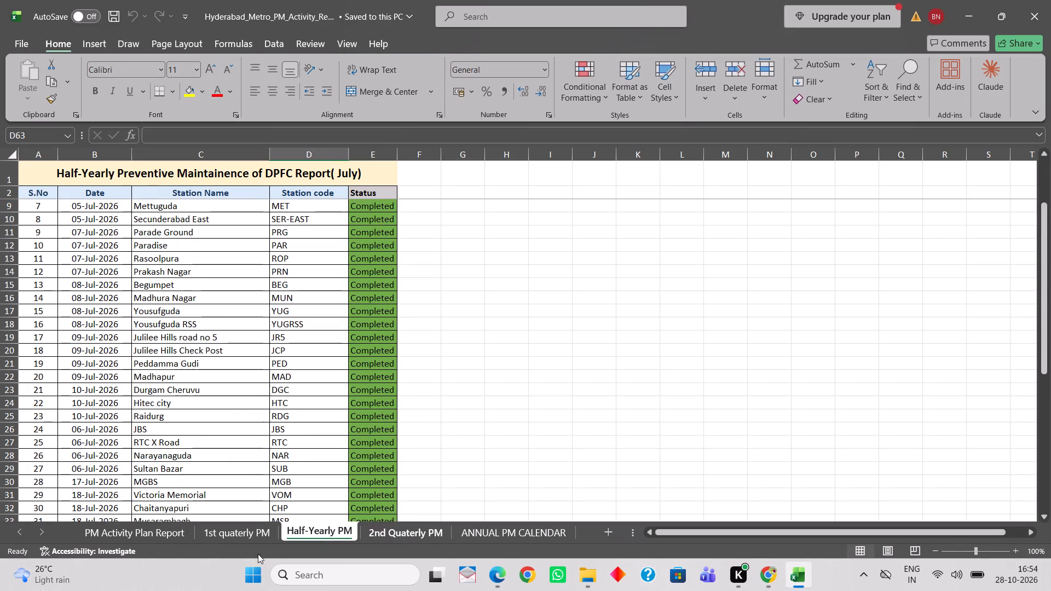
Open the PM Activity Plan Report sheet and return to its 1st Quarterly PM rows.
click(14, 535)
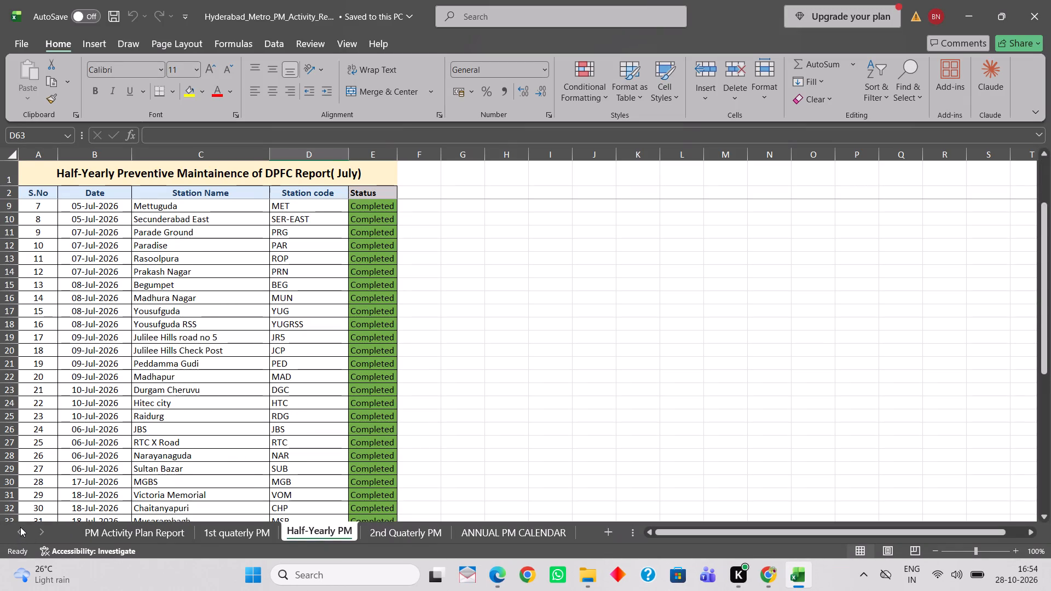
double_click(20, 527)
click(101, 536)
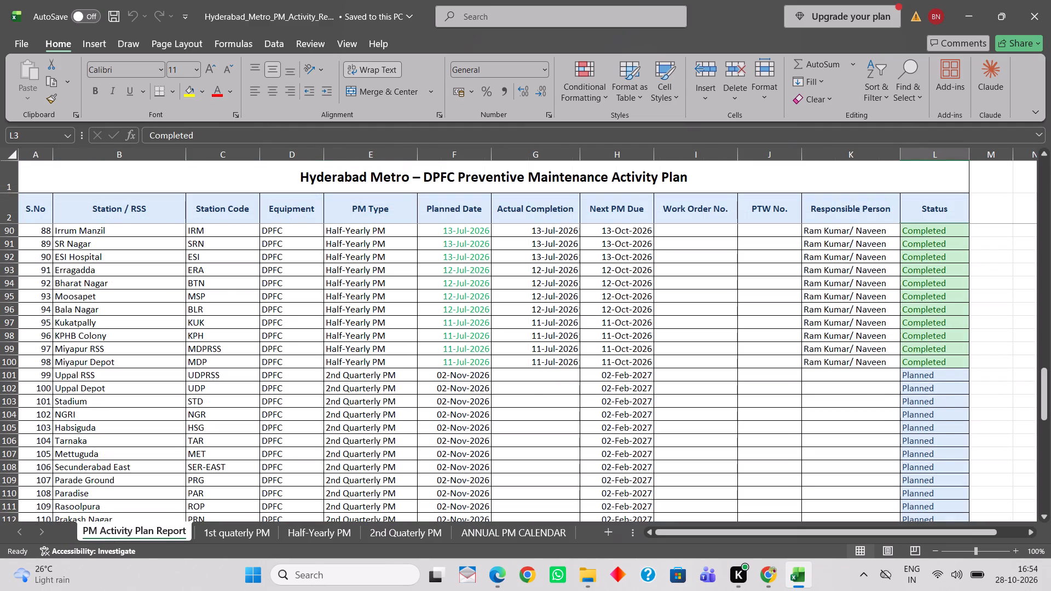
scroll(971, 229, down, 2)
scroll(965, 226, up, 15)
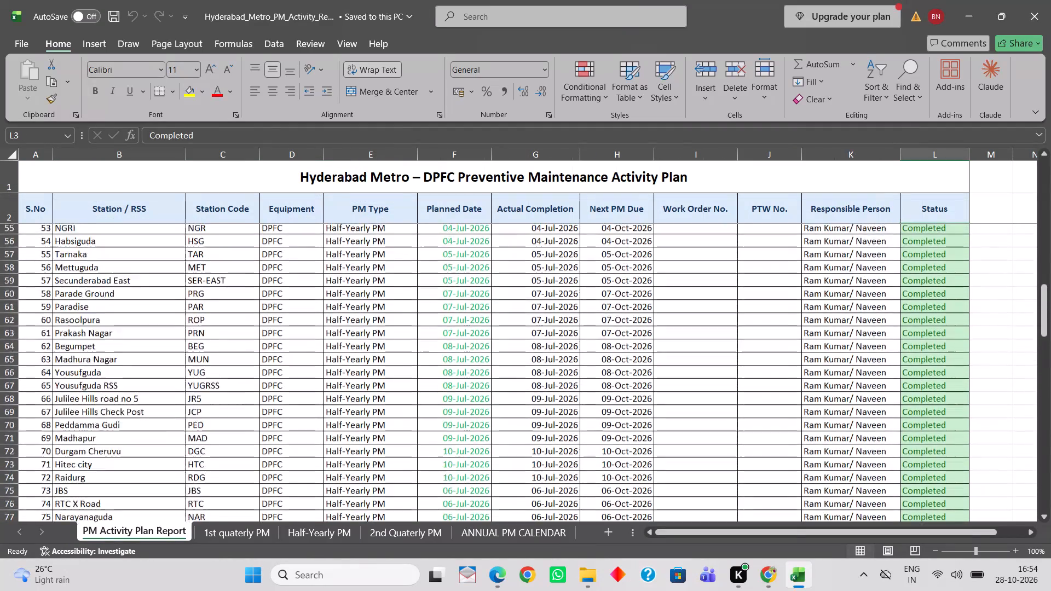
scroll(961, 221, up, 14)
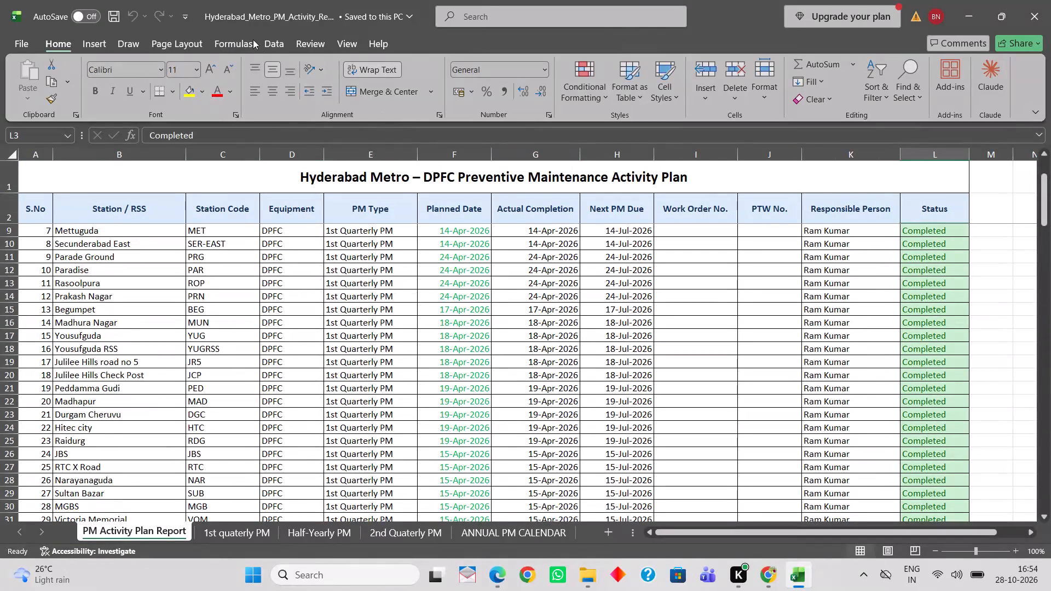
Check the guide's STATUS dropdown instructions and open the list validation settings for status cell L3.
click(270, 42)
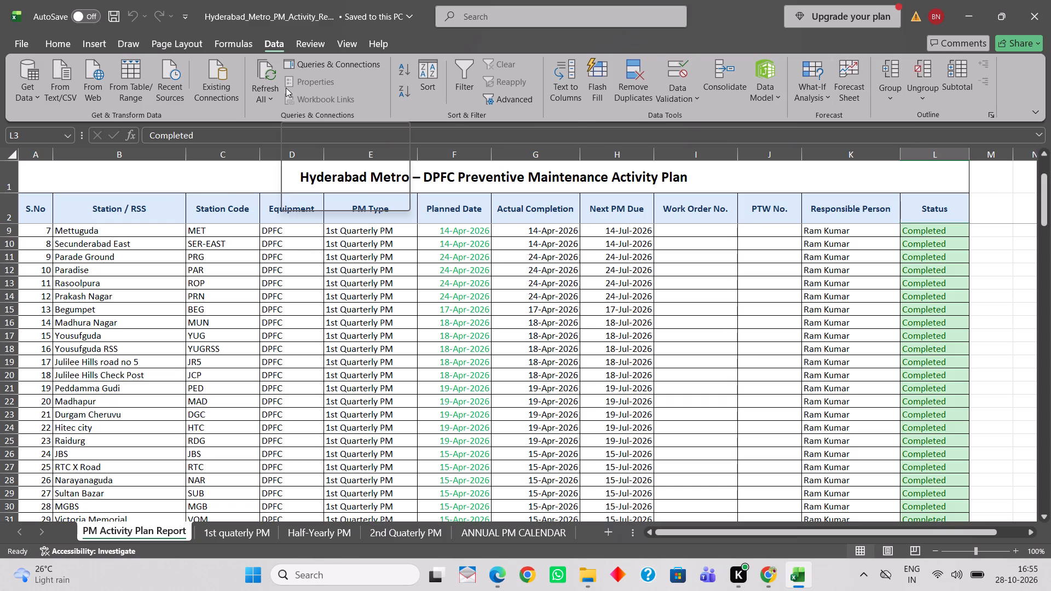
key(alt+Tab)
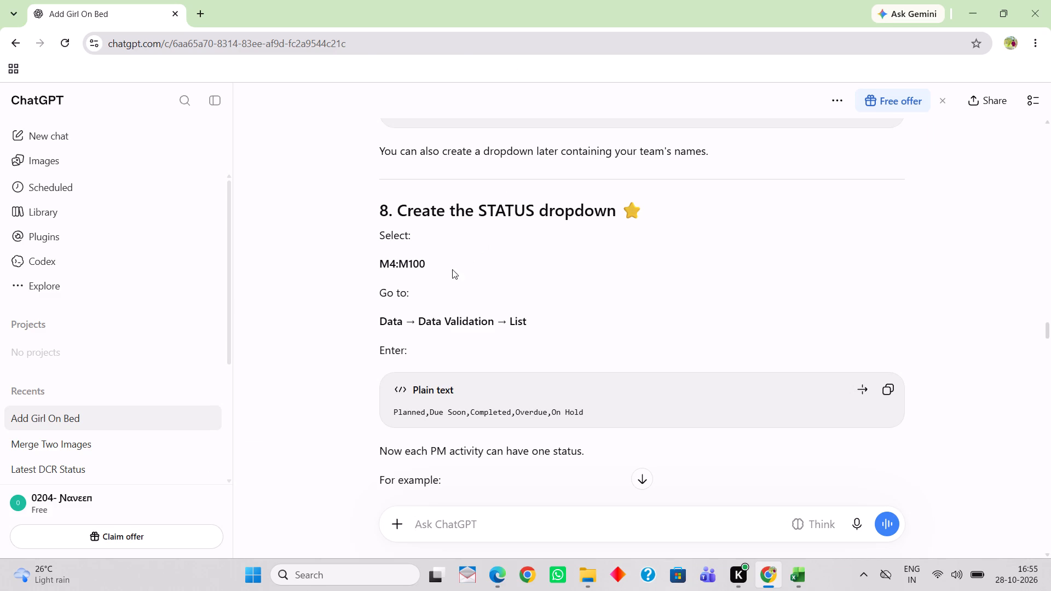
key(alt+Tab)
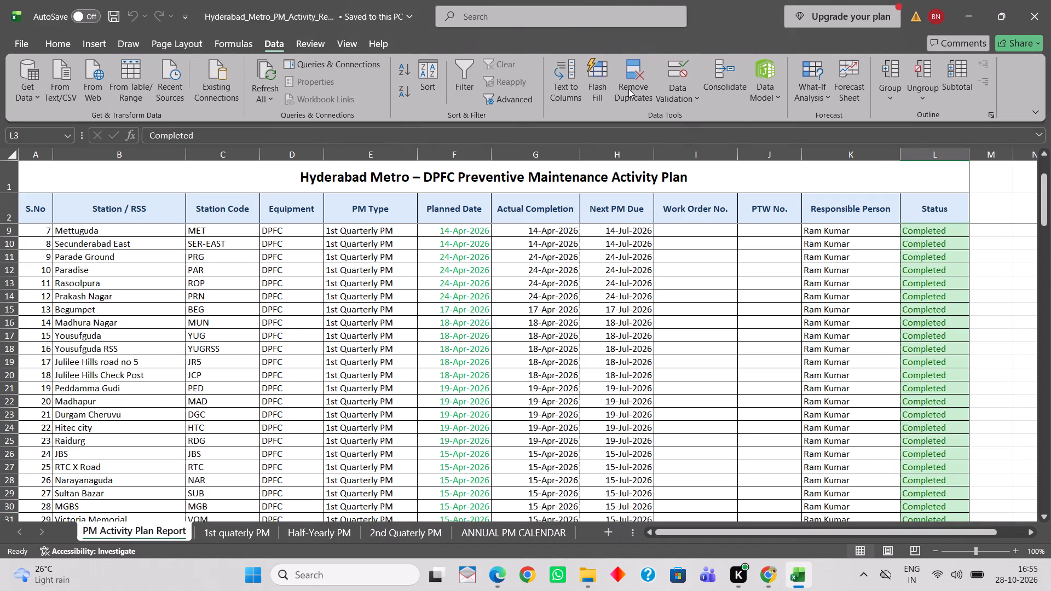
click(695, 96)
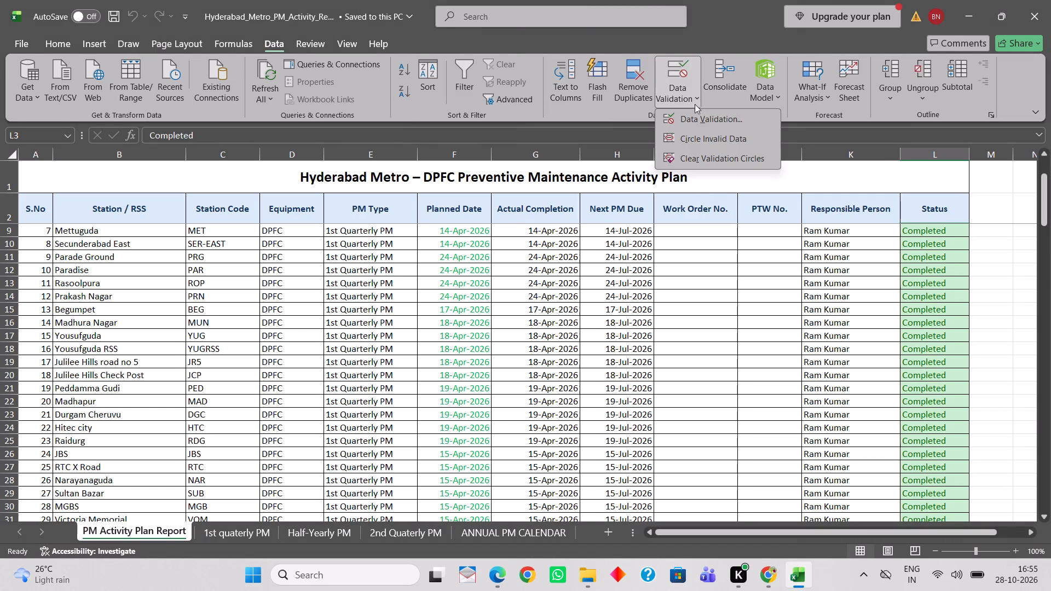
click(702, 119)
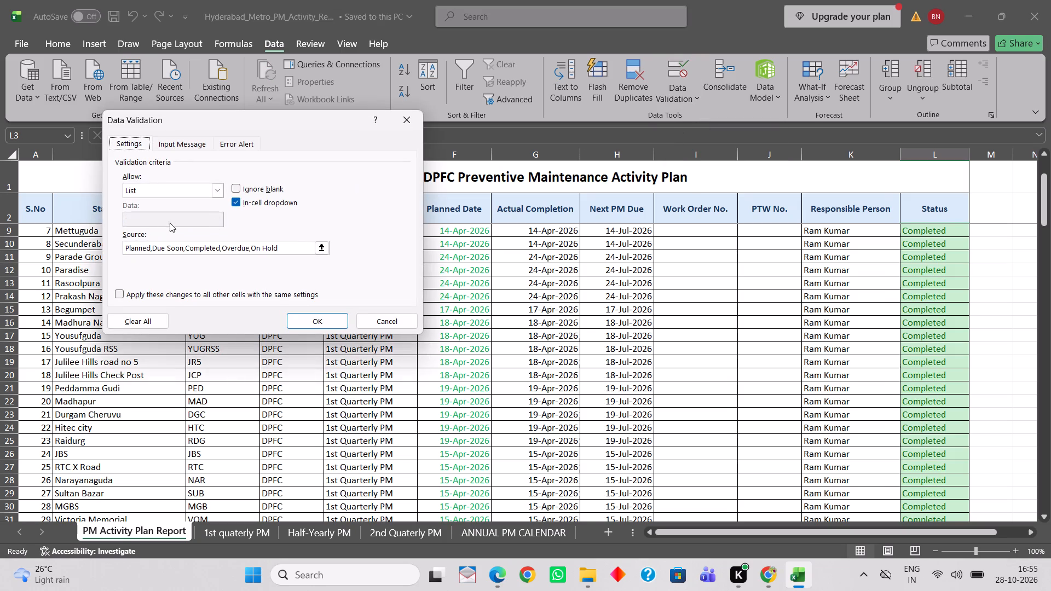
click(219, 193)
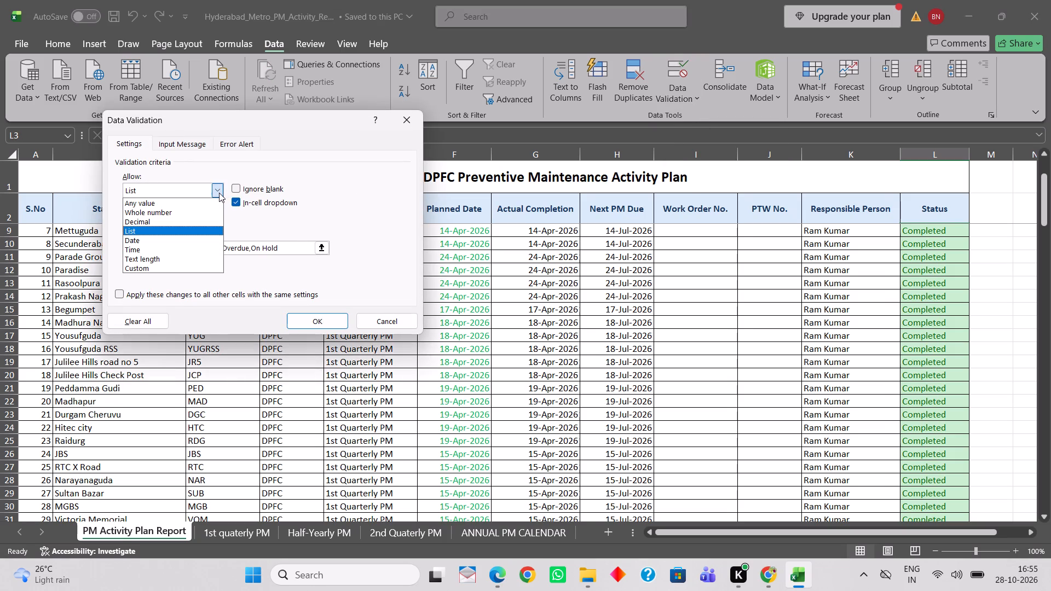
click(244, 212)
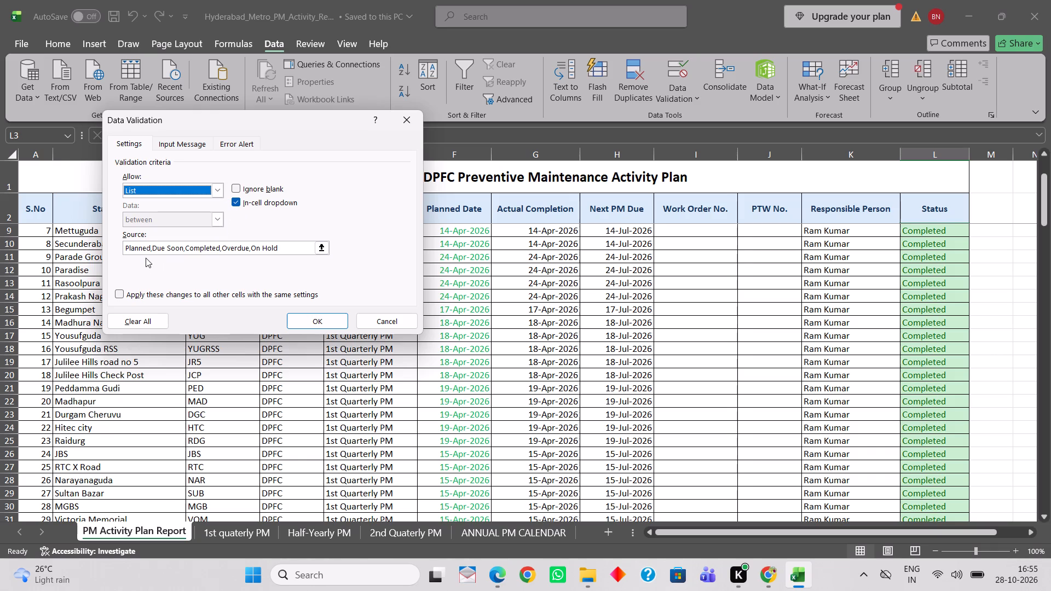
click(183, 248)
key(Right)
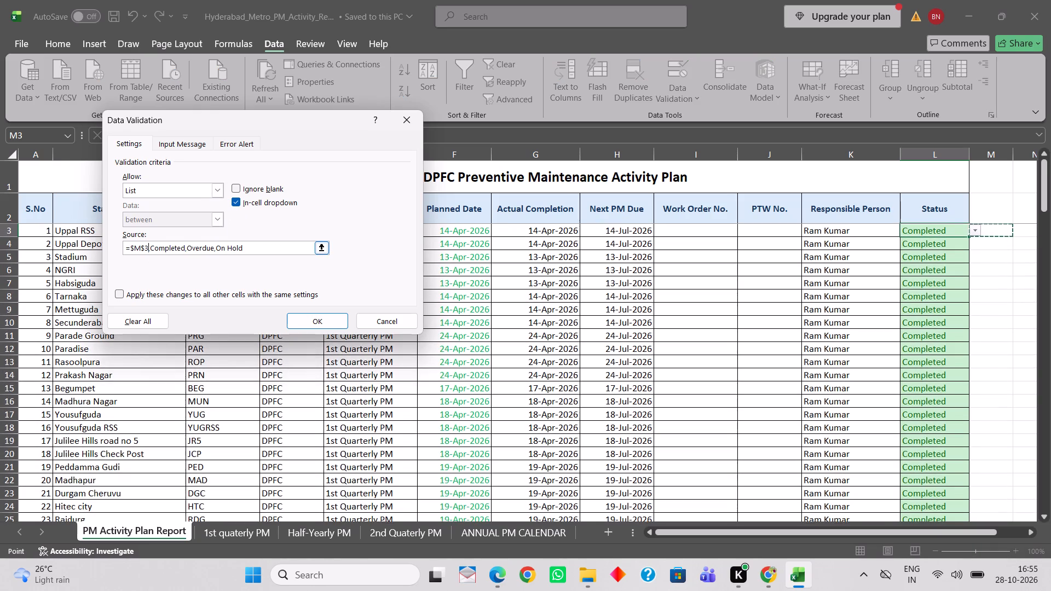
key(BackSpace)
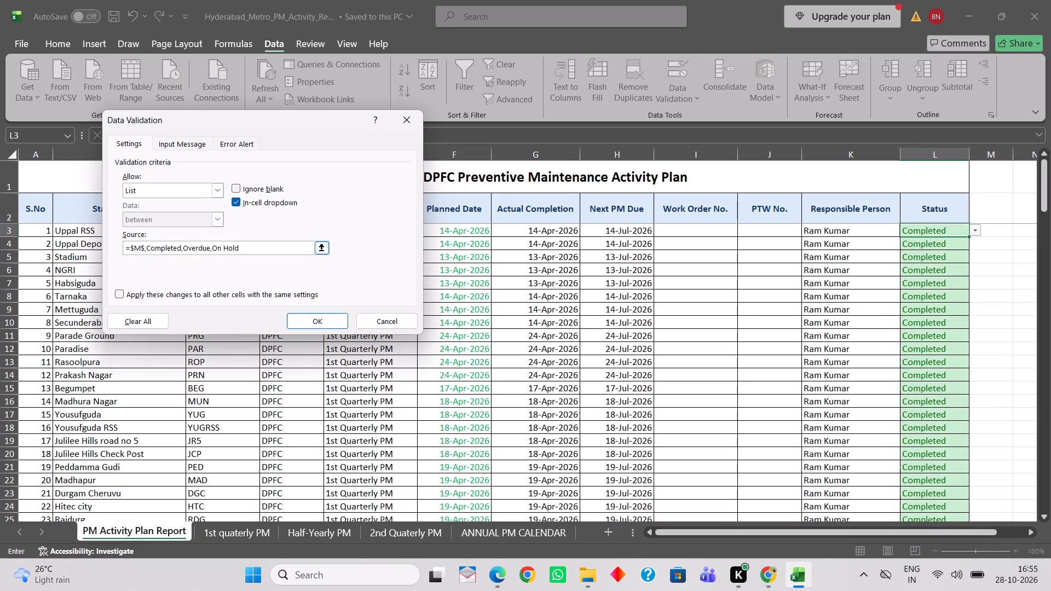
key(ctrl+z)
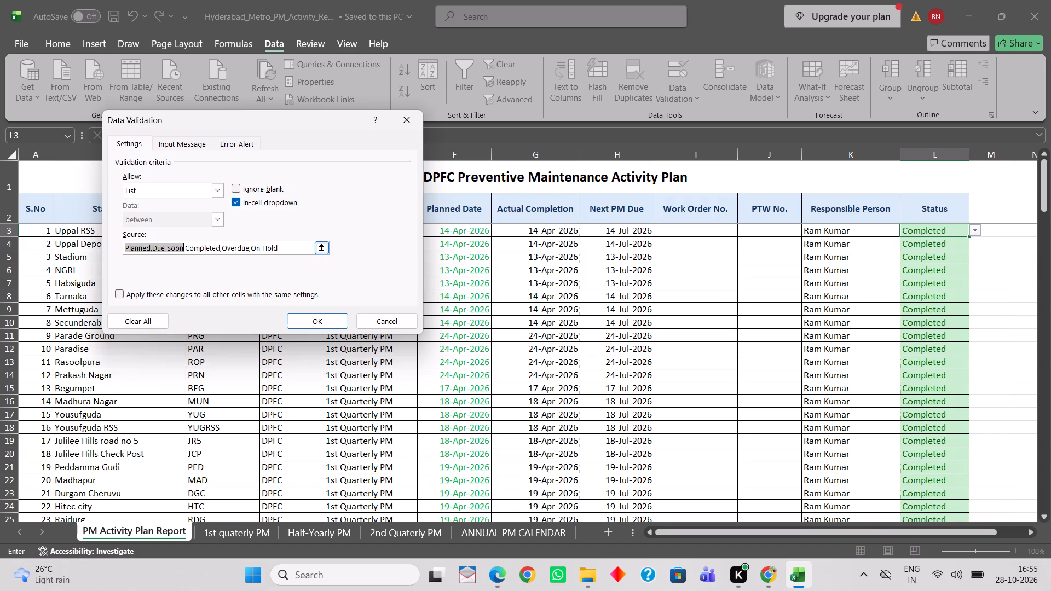
Remove the Due Soon option from the validation list source of status cell L3.
click(185, 249)
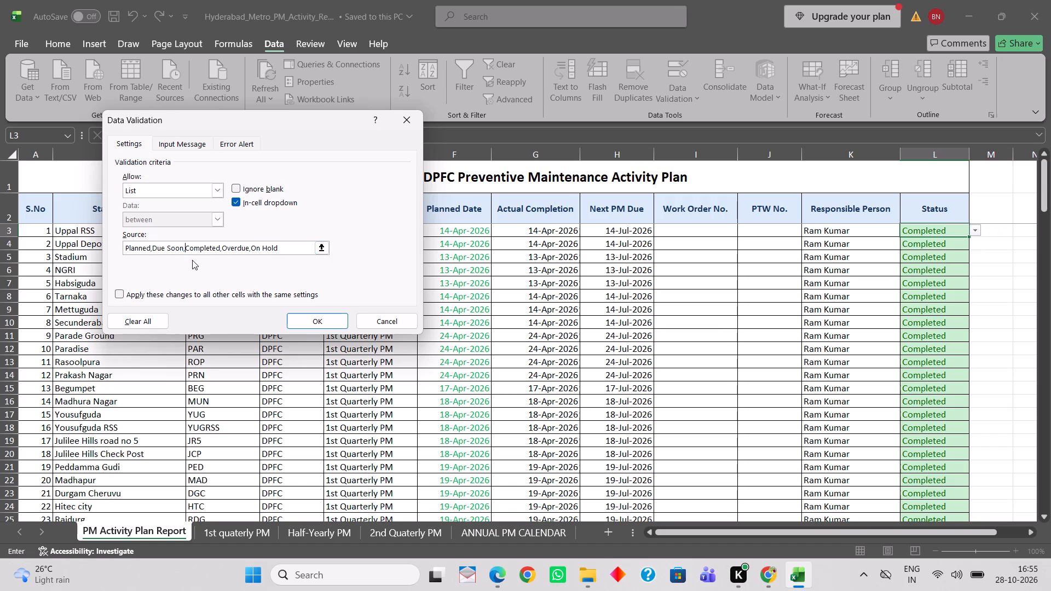
key(BackSpace)
key(BackSpace)
key(BackSpace)
key(BackSpace)
key(BackSpace)
key(BackSpace)
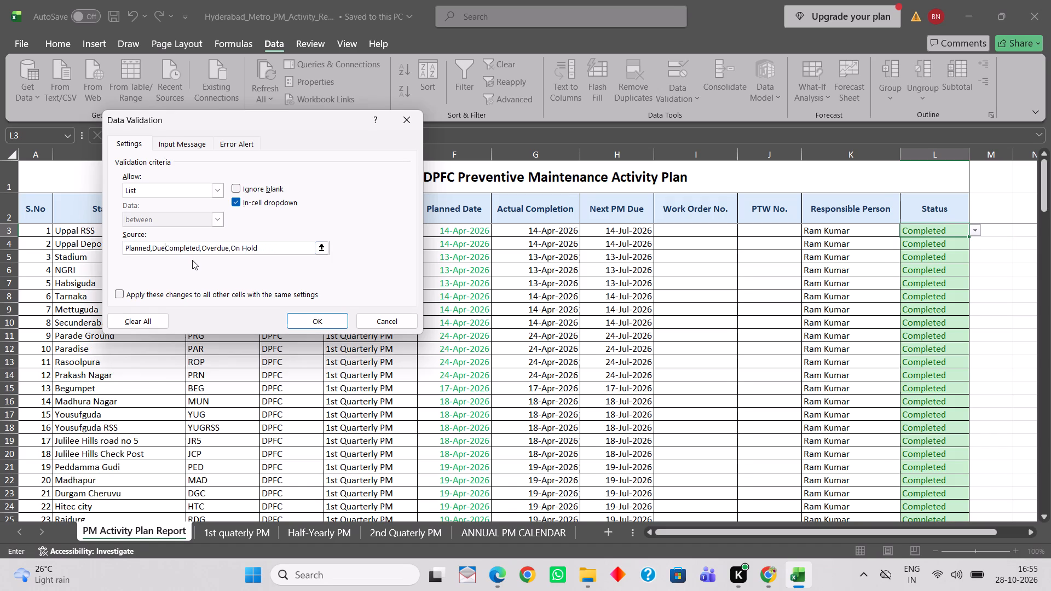
key(BackSpace)
key(BackSpace)
key(BackSpace)
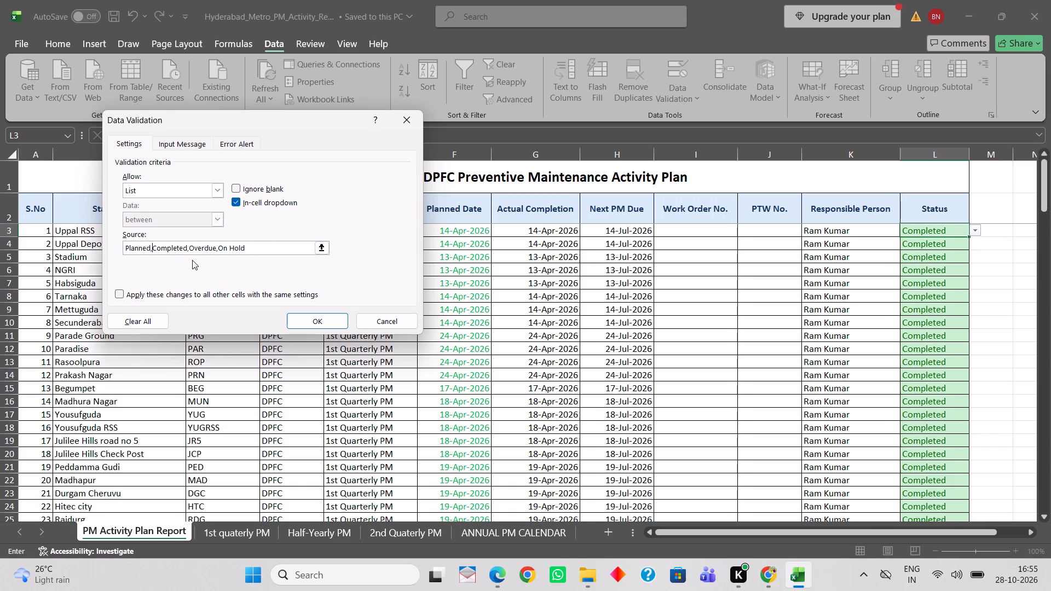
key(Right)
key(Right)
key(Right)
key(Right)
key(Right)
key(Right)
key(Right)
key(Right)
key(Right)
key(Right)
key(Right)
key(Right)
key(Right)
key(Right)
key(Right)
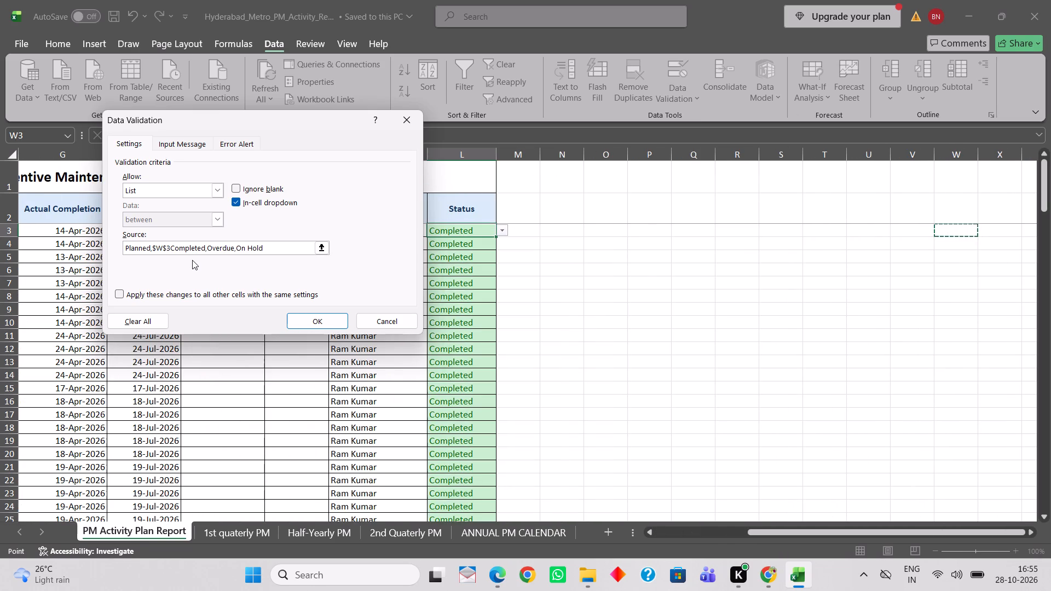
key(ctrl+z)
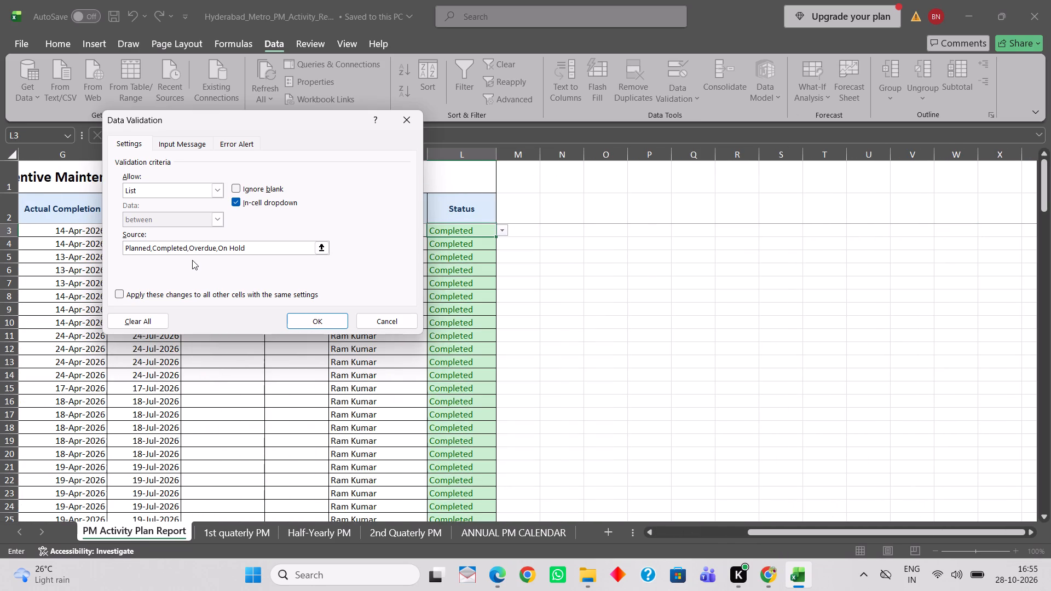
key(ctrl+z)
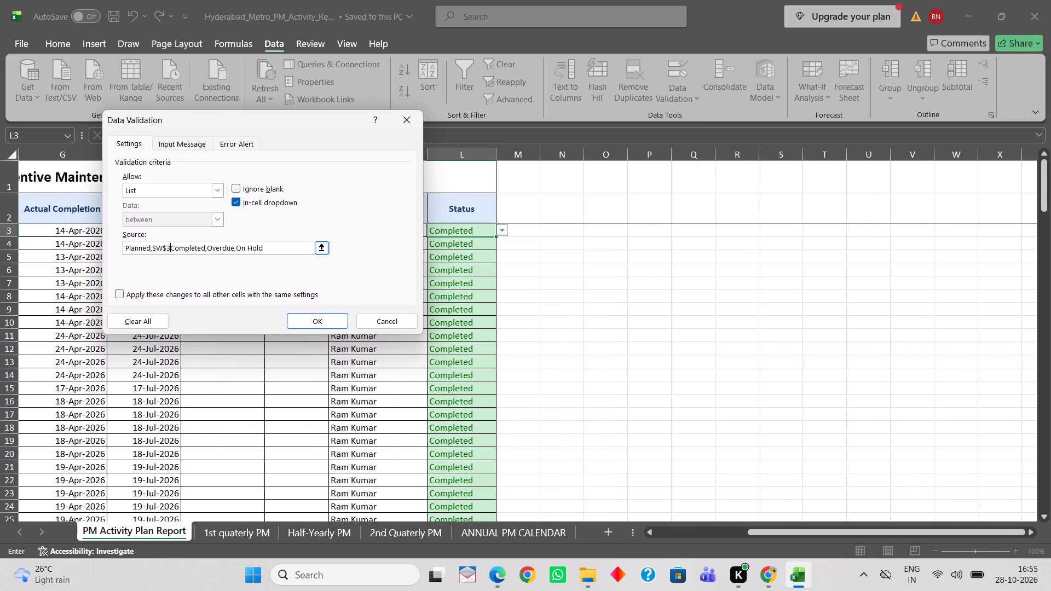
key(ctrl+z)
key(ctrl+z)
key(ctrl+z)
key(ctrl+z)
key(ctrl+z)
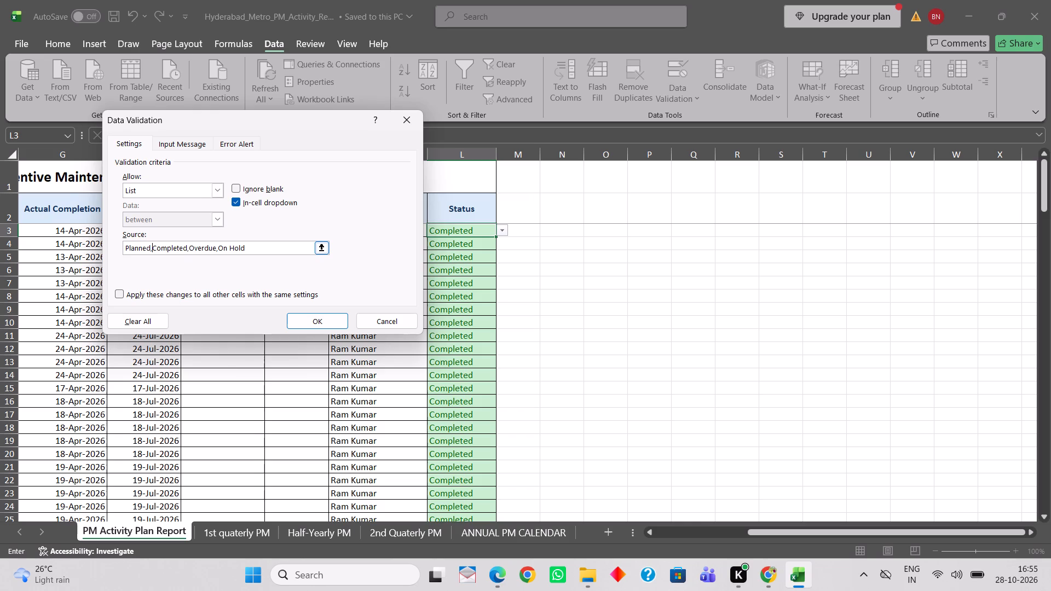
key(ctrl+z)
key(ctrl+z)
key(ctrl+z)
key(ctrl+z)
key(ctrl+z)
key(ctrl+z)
Remove the Overdue and On Hold options from cell L3's validation list source and apply the validation.
drag(250, 245, 248, 251)
drag(248, 251, 188, 246)
key(BackSpace)
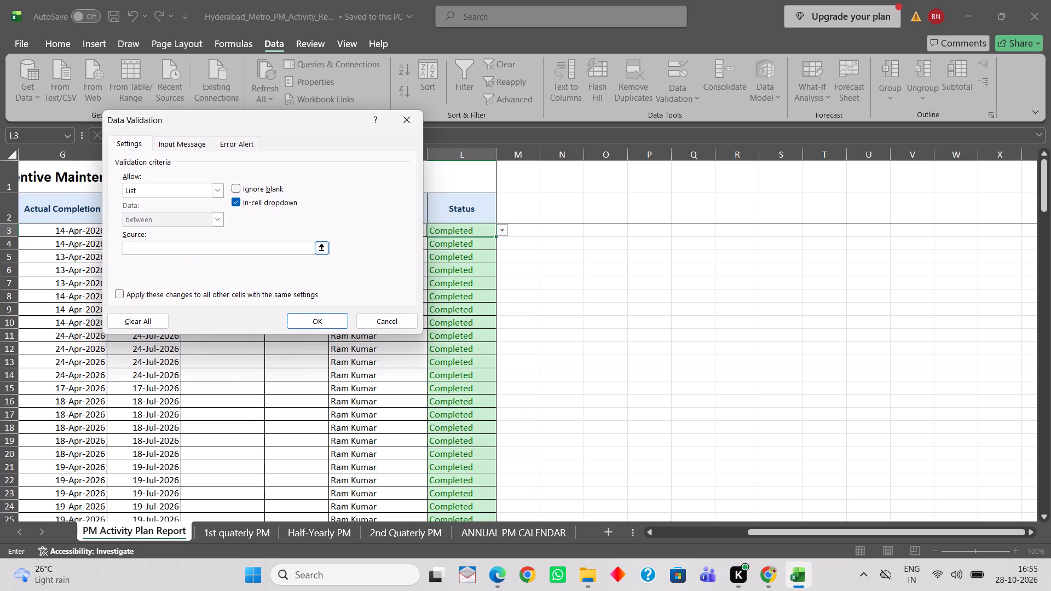
click(323, 323)
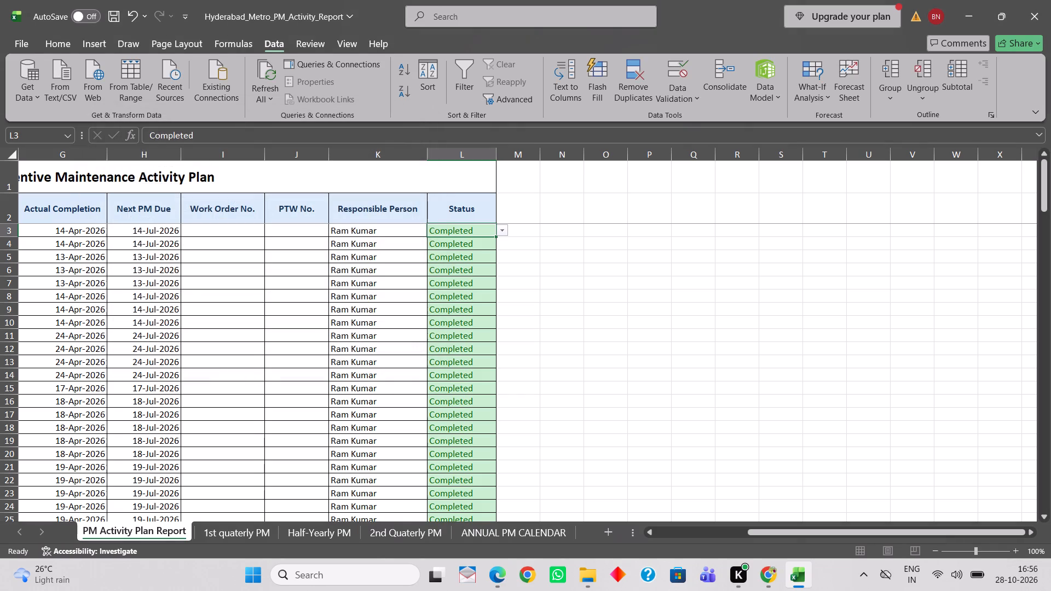
Examine the status dropdown options offered in cell L9 of the Mettuguda 1st Quarterly PM row.
scroll(361, 292, up, 6)
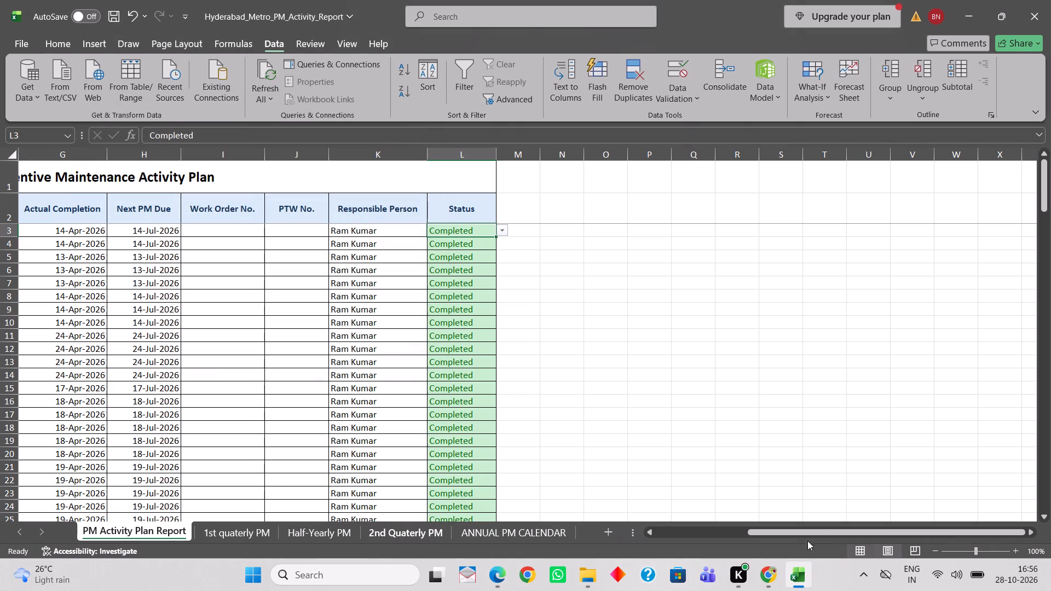
drag(788, 535, 644, 546)
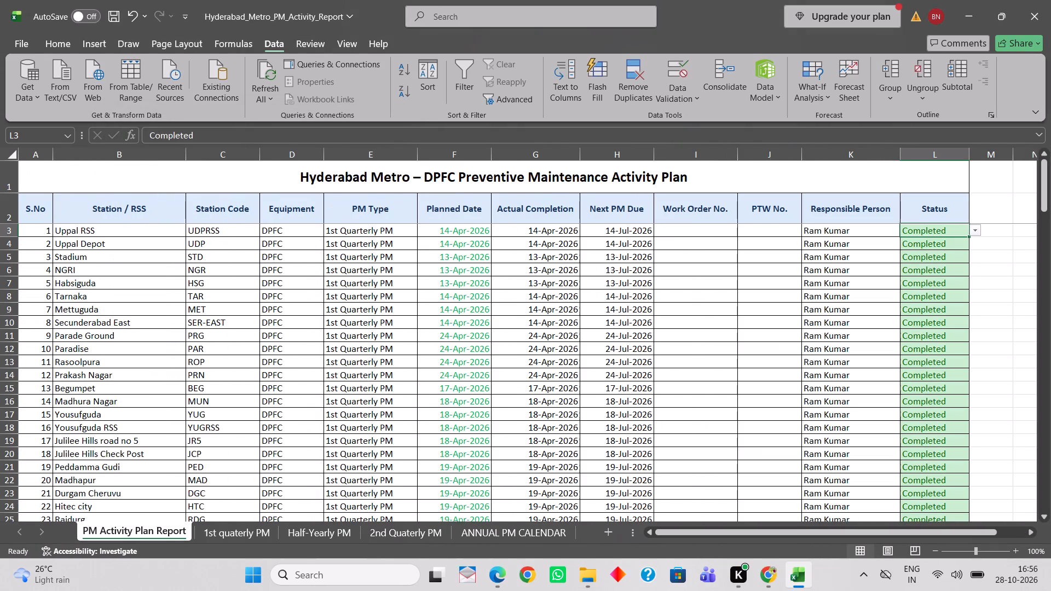
scroll(576, 352, up, 1)
scroll(576, 344, down, 6)
scroll(576, 344, up, 4)
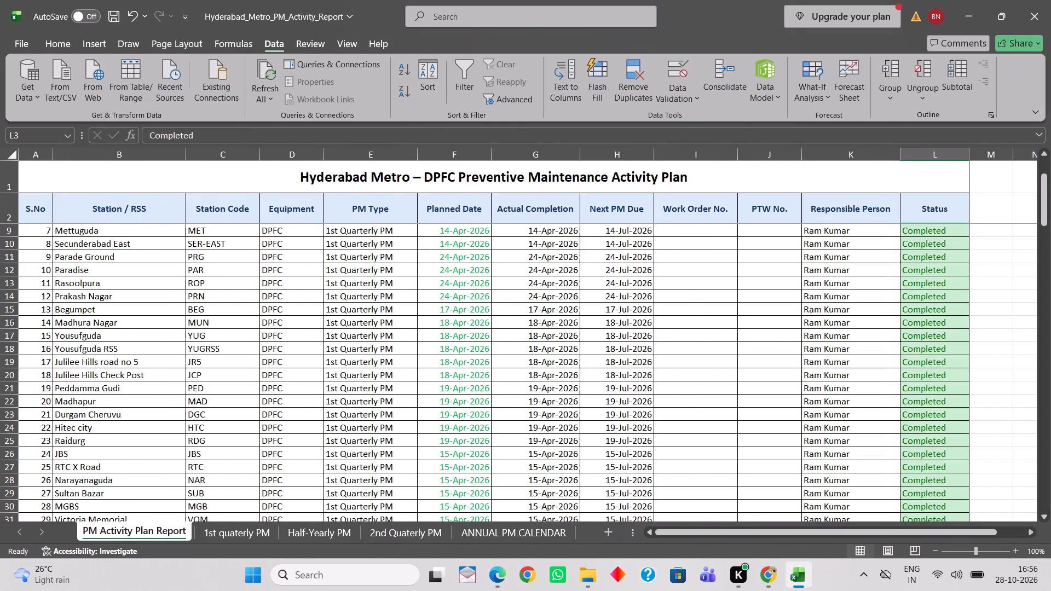
click(945, 233)
click(979, 230)
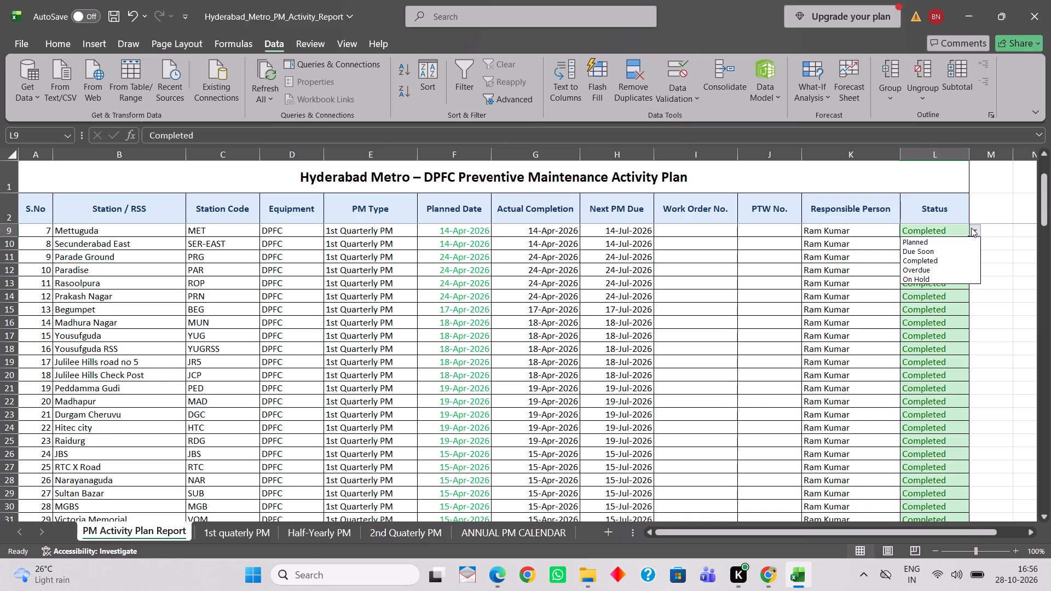
click(974, 228)
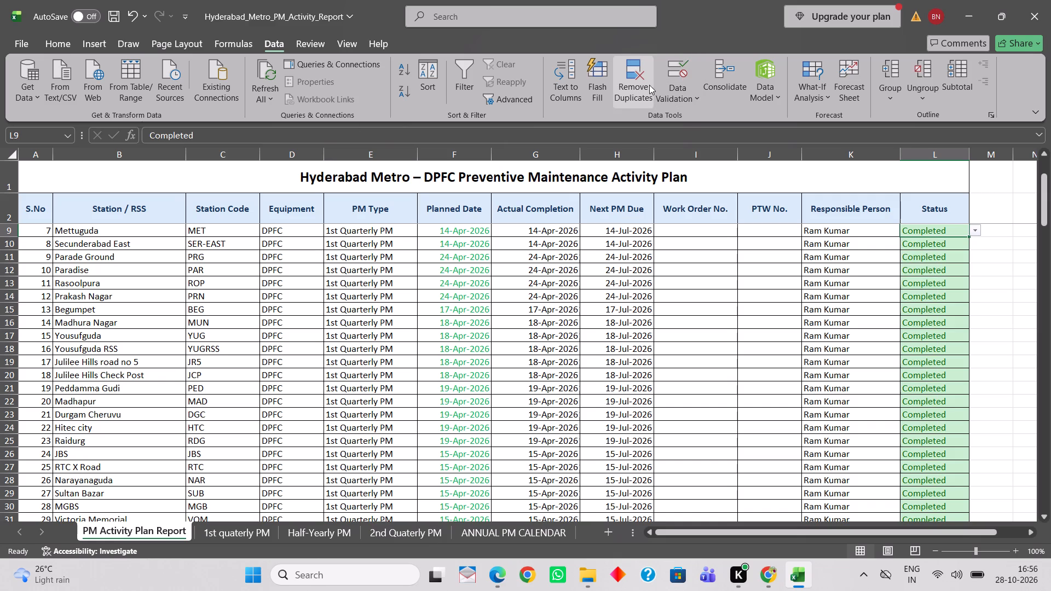
Open the list validation settings for status cell L9 and remove the Overdue and On Hold options from the source.
click(679, 88)
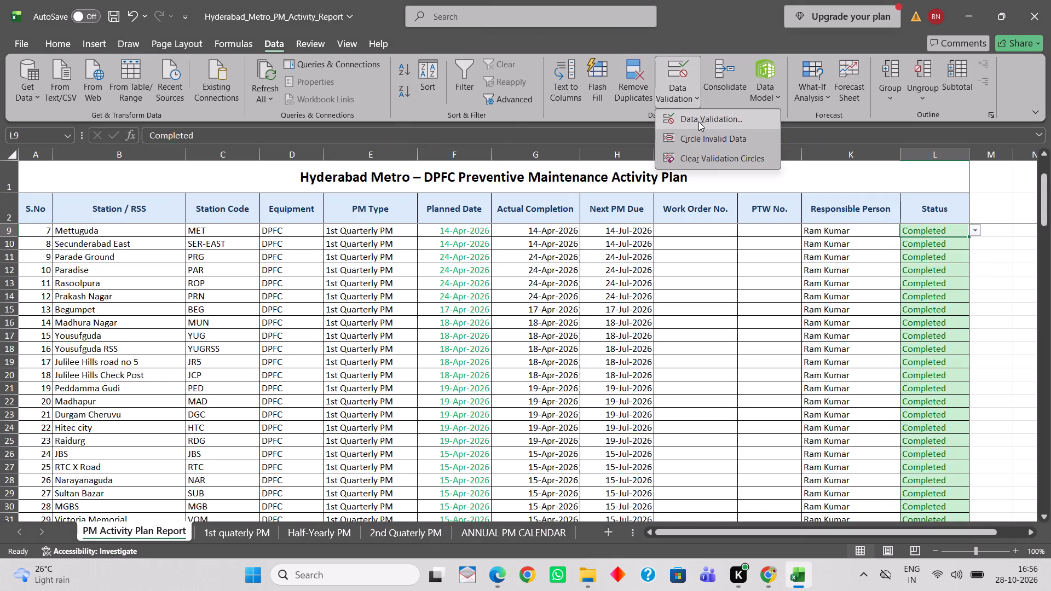
click(698, 121)
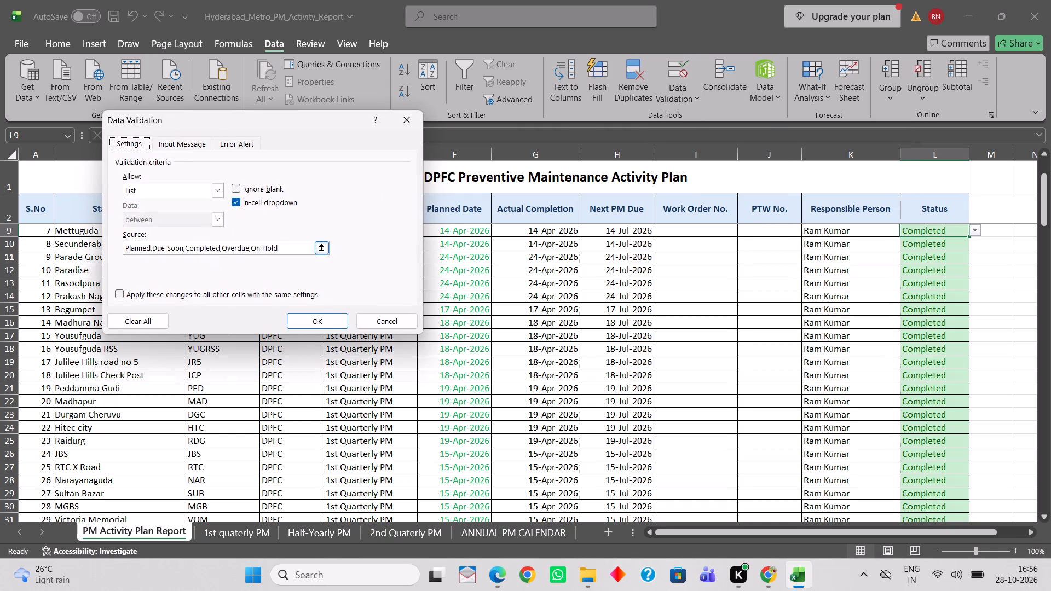
click(323, 248)
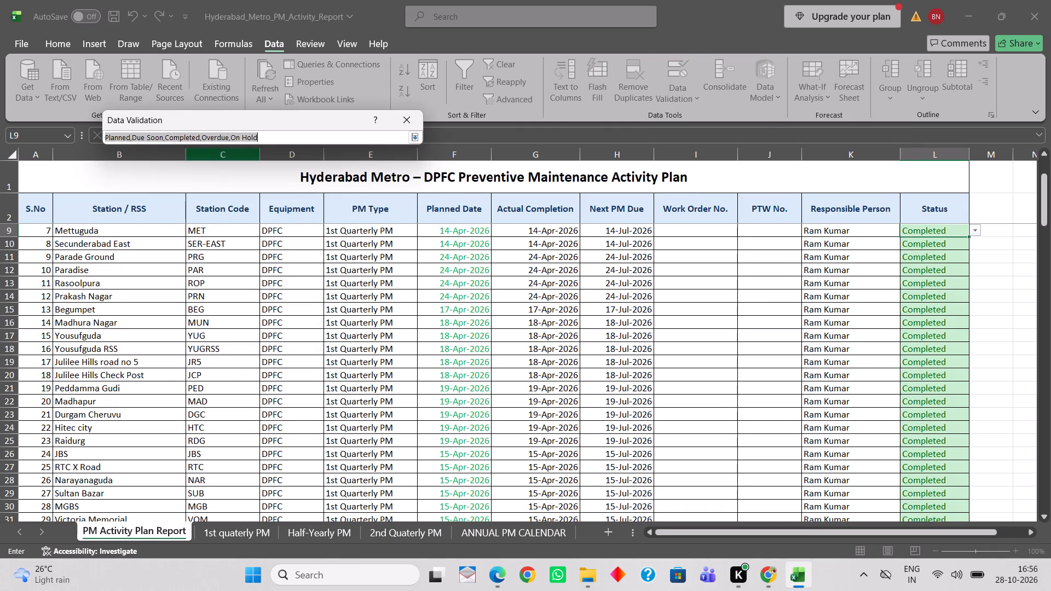
click(298, 138)
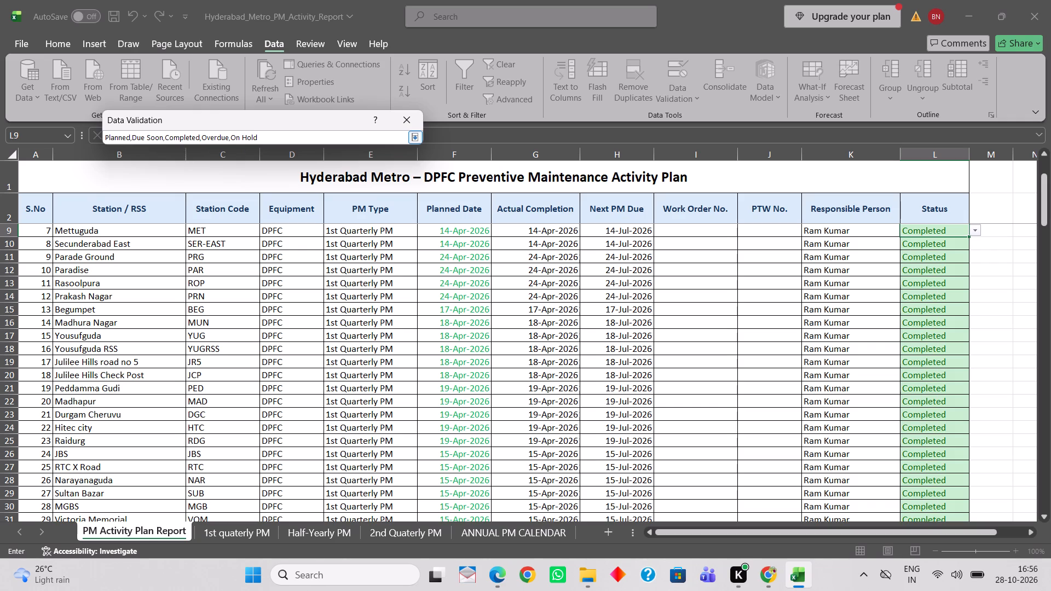
drag(203, 137, 272, 139)
key(BackSpace)
Remove the Due Soon option from cell L9's validation source and apply the change to all other cells with the same settings.
click(165, 139)
key(BackSpace)
key(BackSpace)
key(BackSpace)
key(BackSpace)
key(BackSpace)
key(BackSpace)
key(BackSpace)
key(BackSpace)
key(BackSpace)
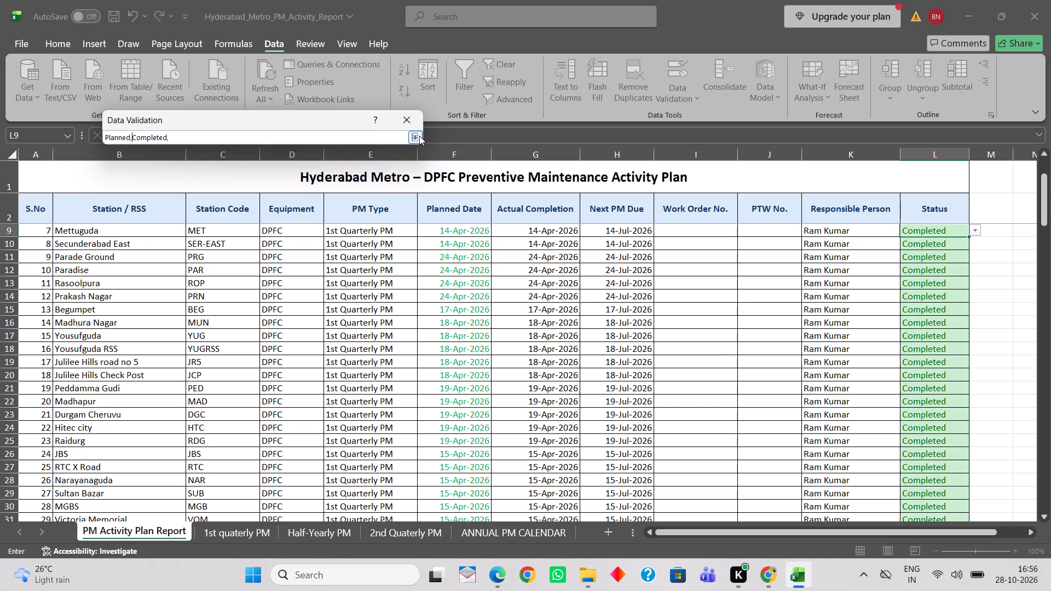
key(Return)
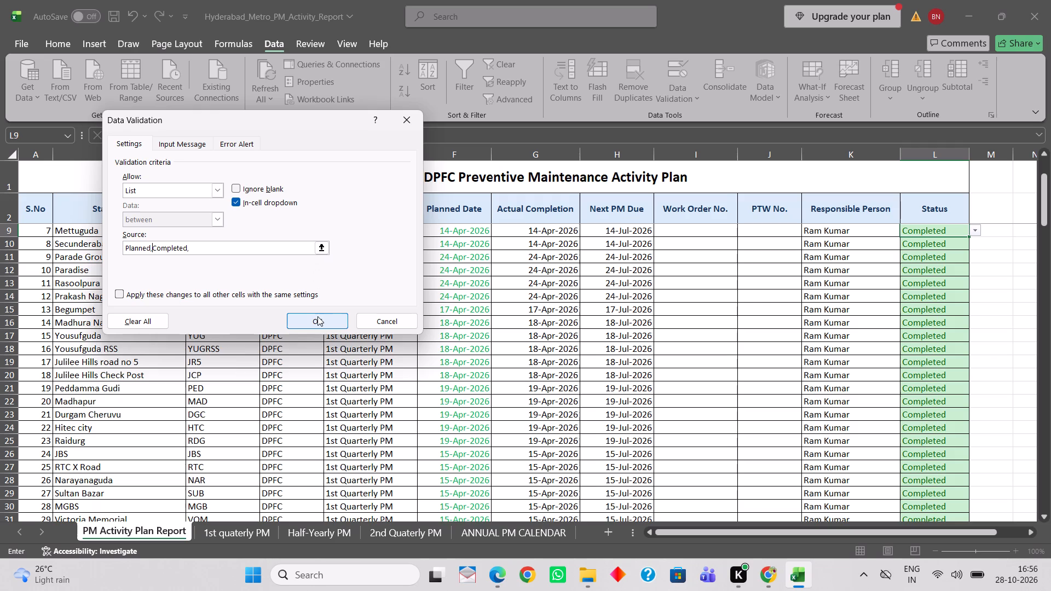
click(122, 293)
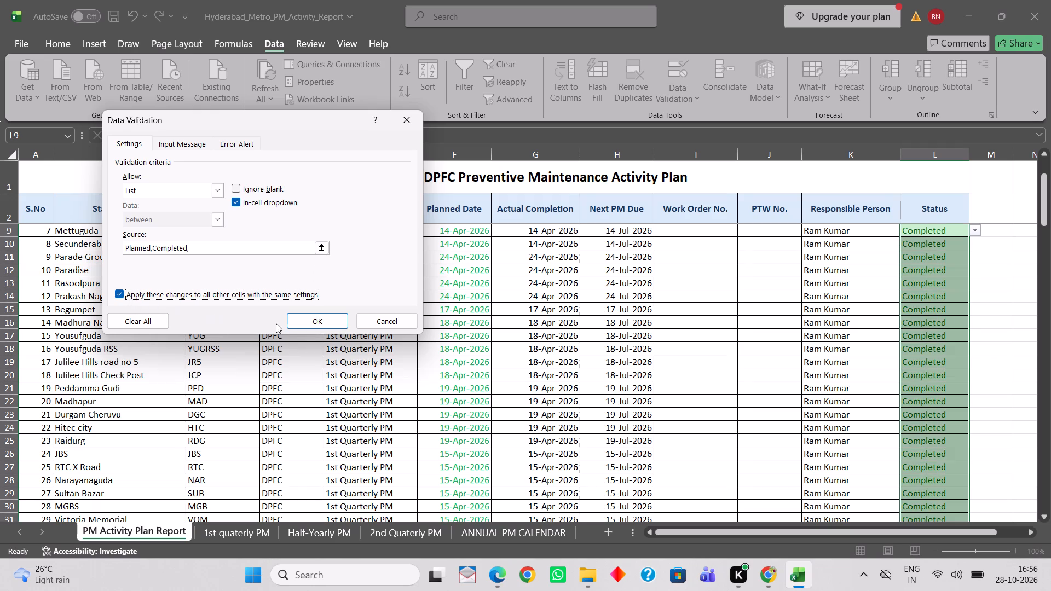
click(307, 320)
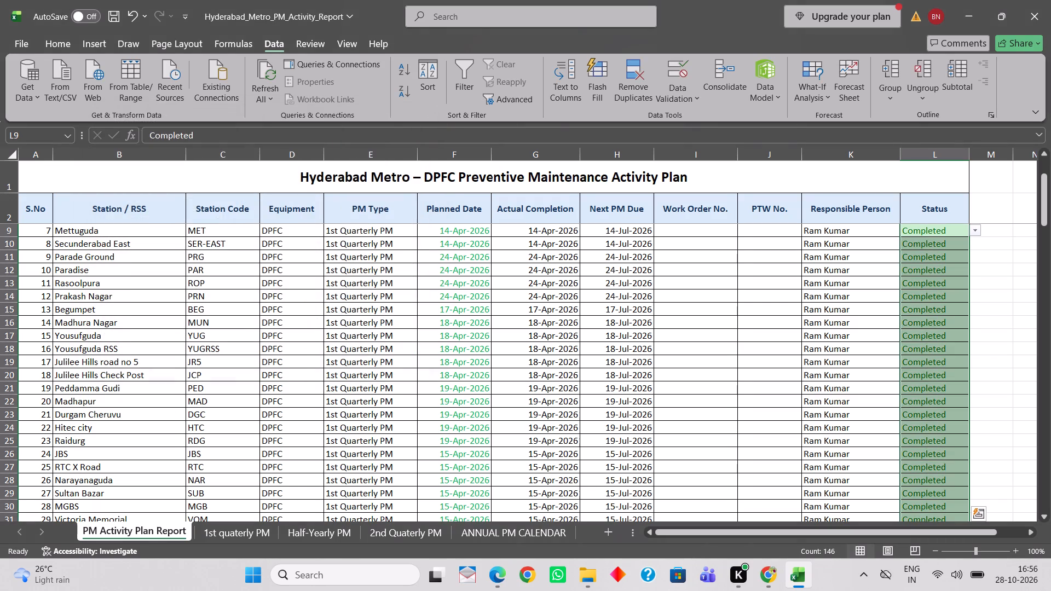
Check cell L9's status dropdown and review the activity plan rows from the 1st Quarterly PM through the 2nd Quarterly PM.
click(977, 230)
click(977, 230)
click(765, 314)
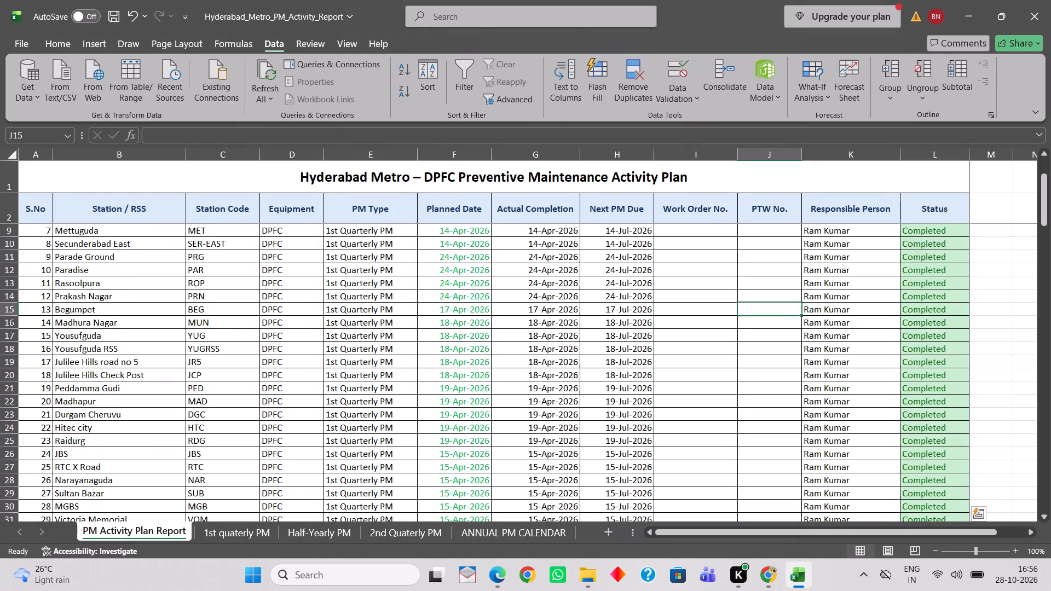
scroll(765, 312, up, 12)
scroll(765, 306, down, 1)
scroll(765, 306, up, 7)
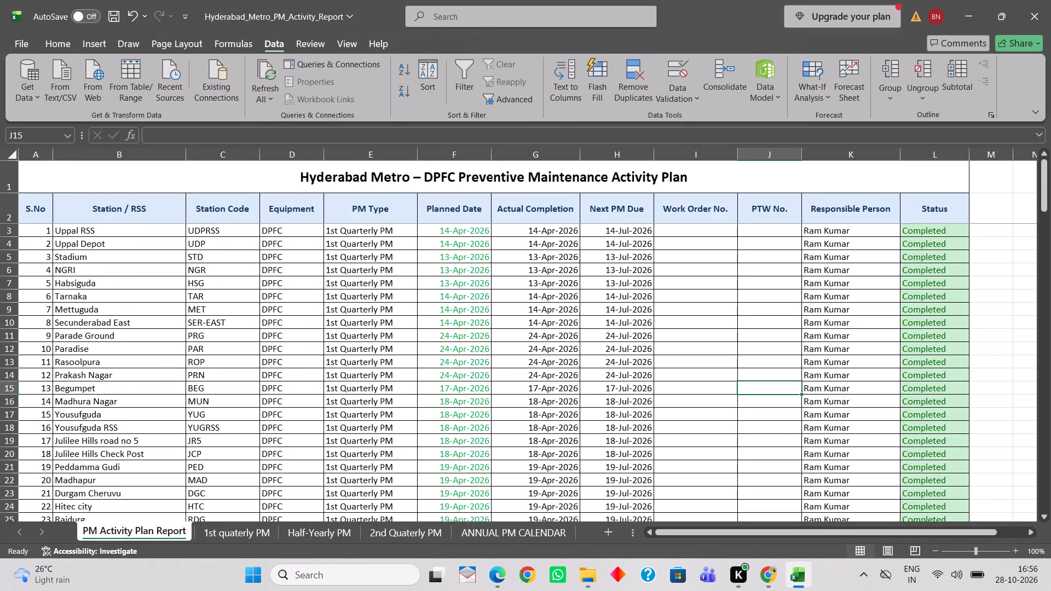
click(525, 242)
scroll(533, 235, up, 3)
scroll(533, 234, down, 1)
scroll(534, 232, up, 6)
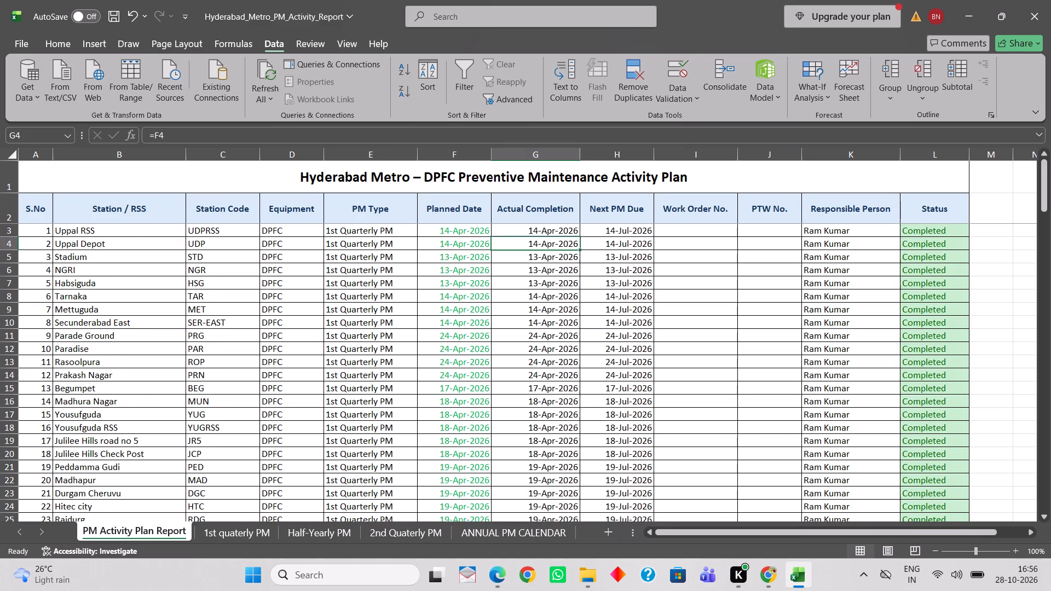
scroll(535, 230, up, 13)
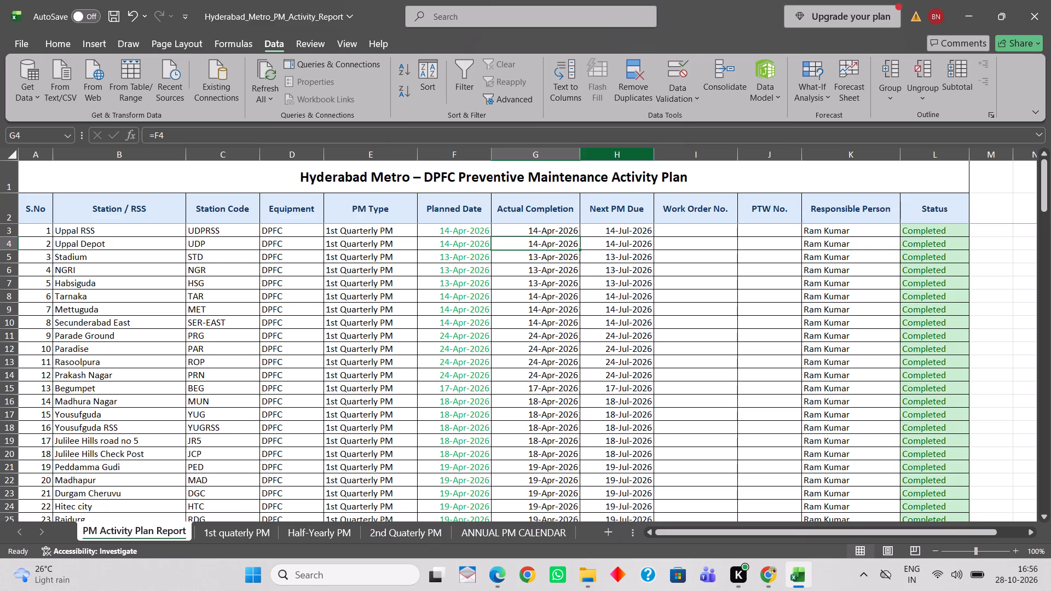
scroll(633, 269, down, 6)
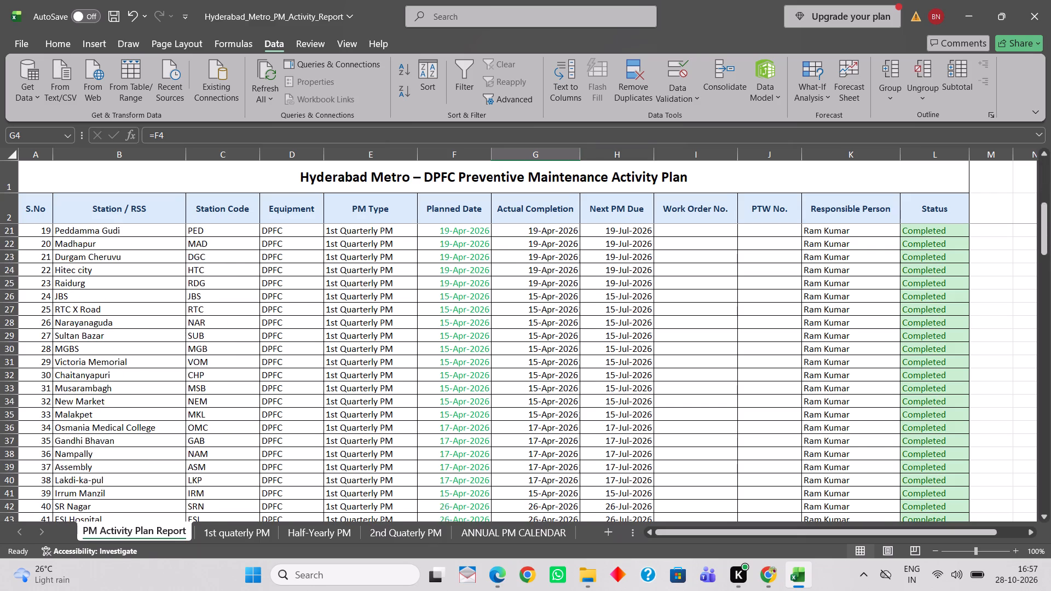
scroll(634, 269, down, 20)
scroll(634, 269, down, 4)
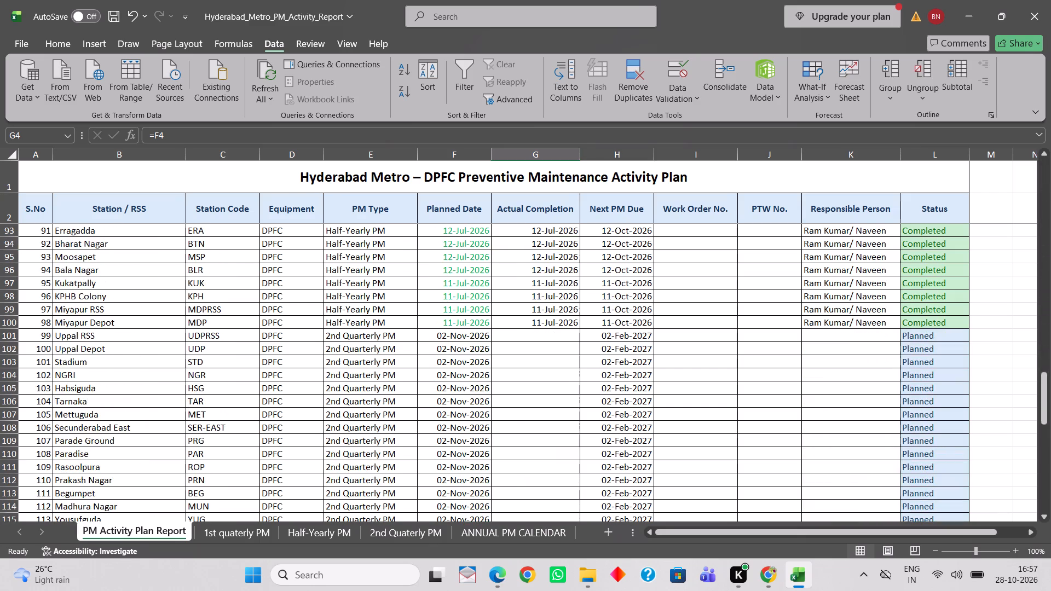
scroll(634, 269, down, 6)
scroll(596, 334, down, 4)
scroll(596, 334, up, 2)
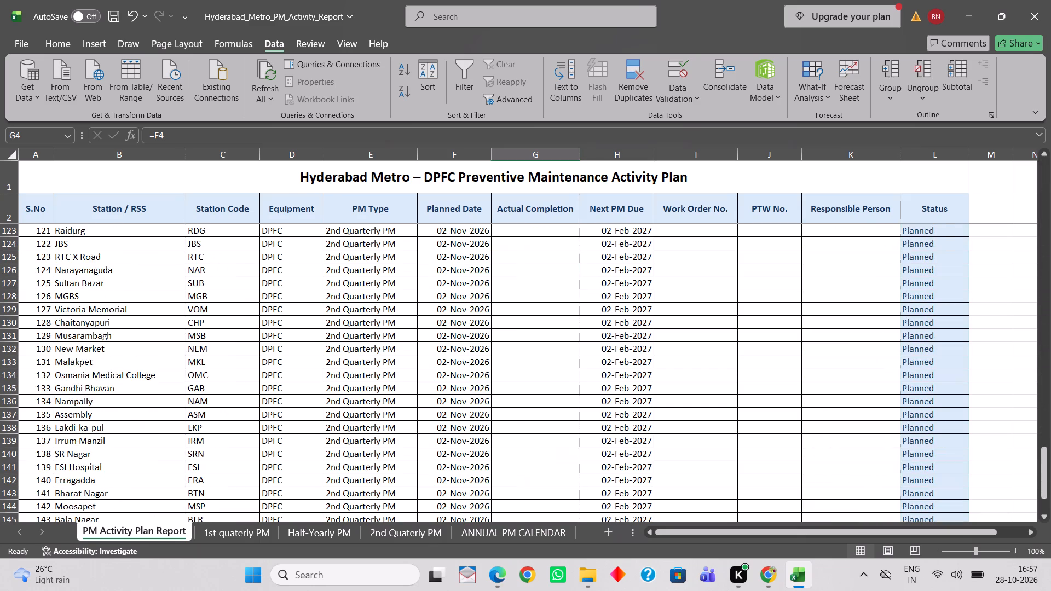
scroll(596, 334, up, 5)
scroll(596, 334, down, 1)
scroll(596, 334, up, 5)
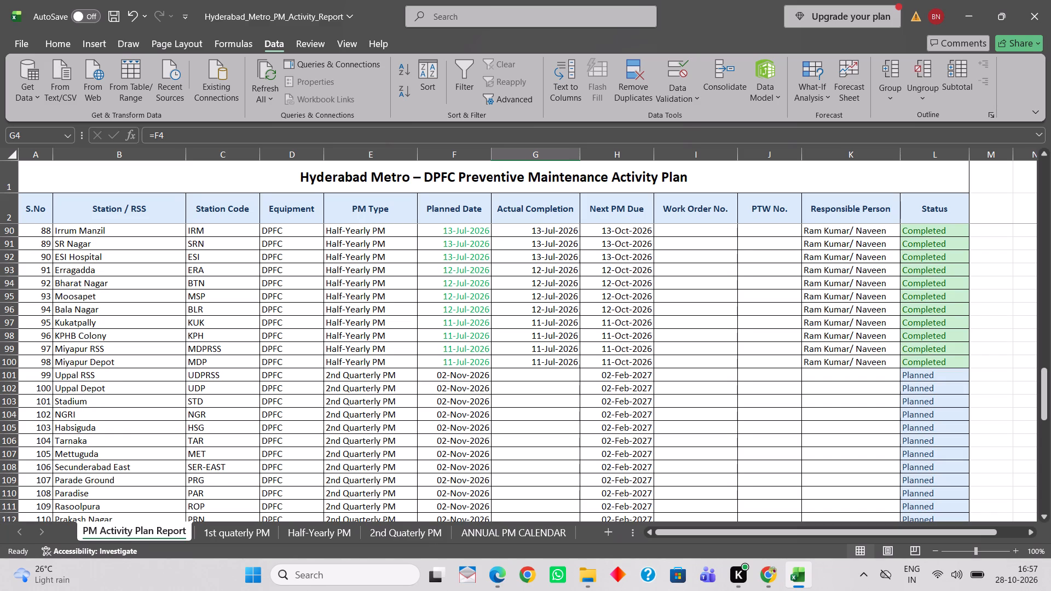
key(alt+Tab)
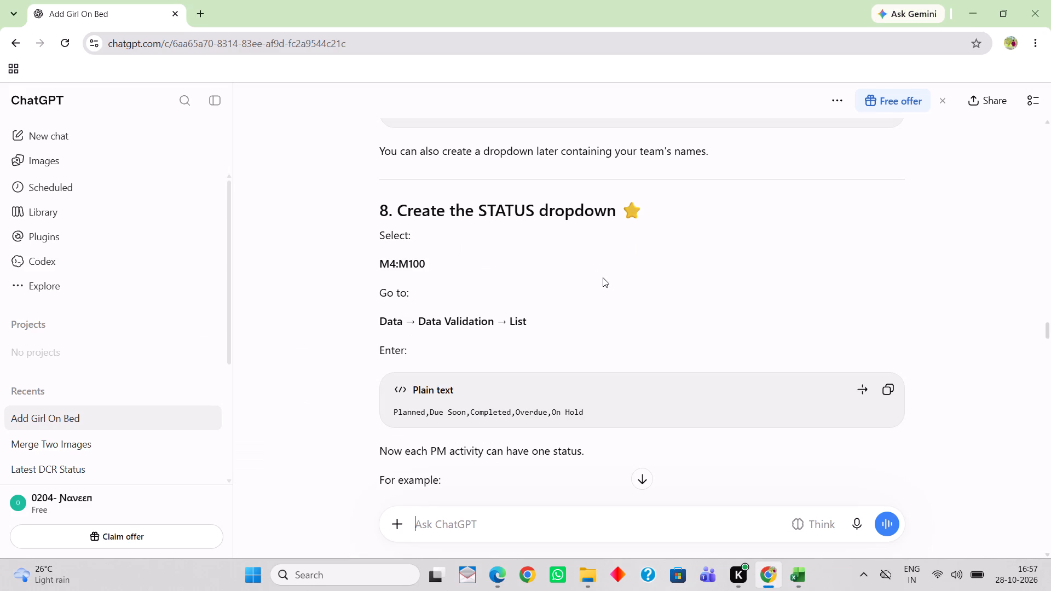
scroll(586, 278, up, 1)
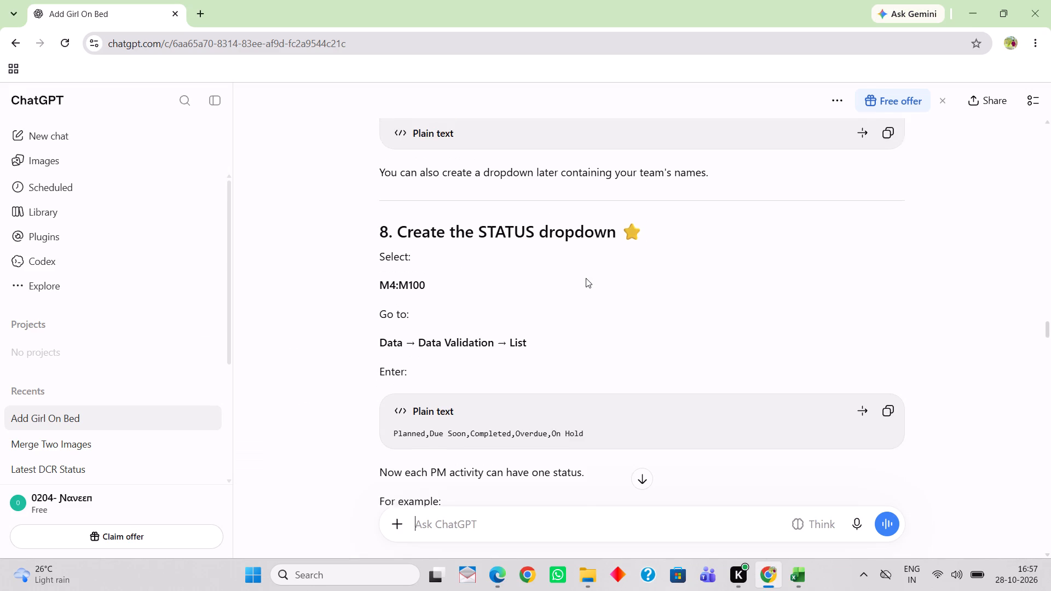
scroll(586, 278, up, 4)
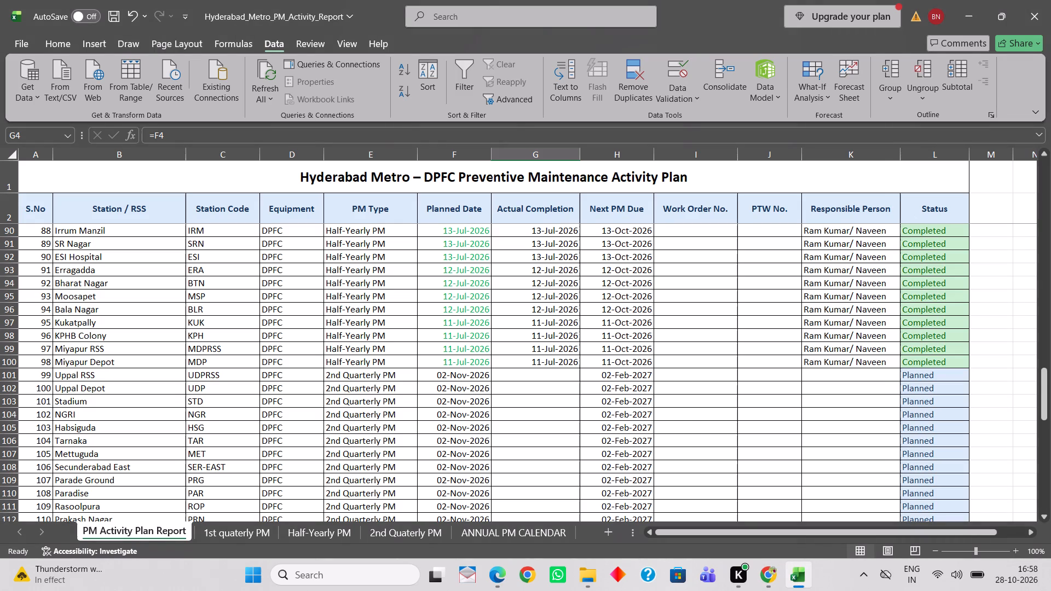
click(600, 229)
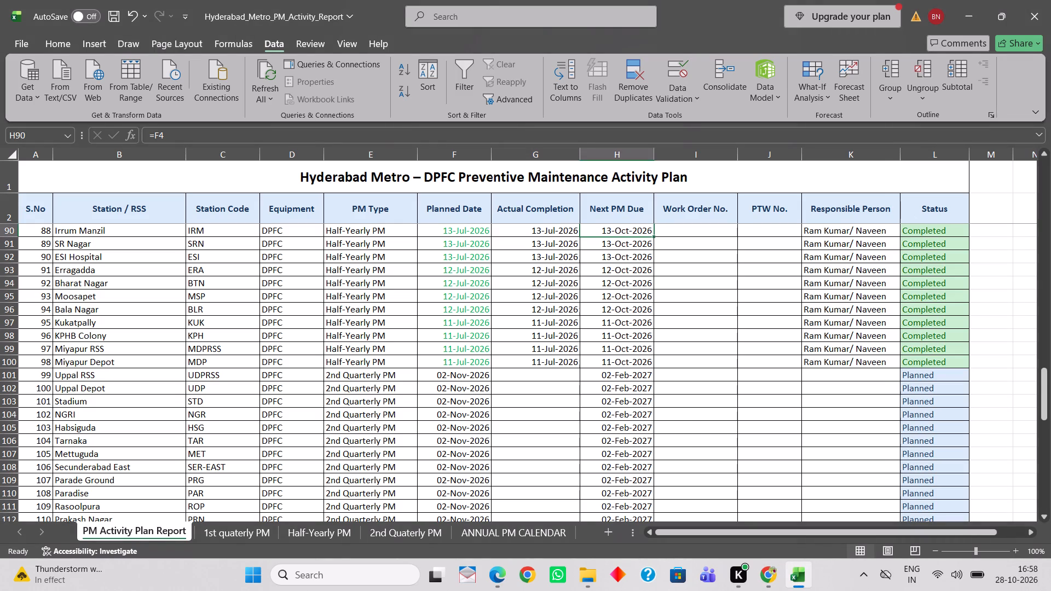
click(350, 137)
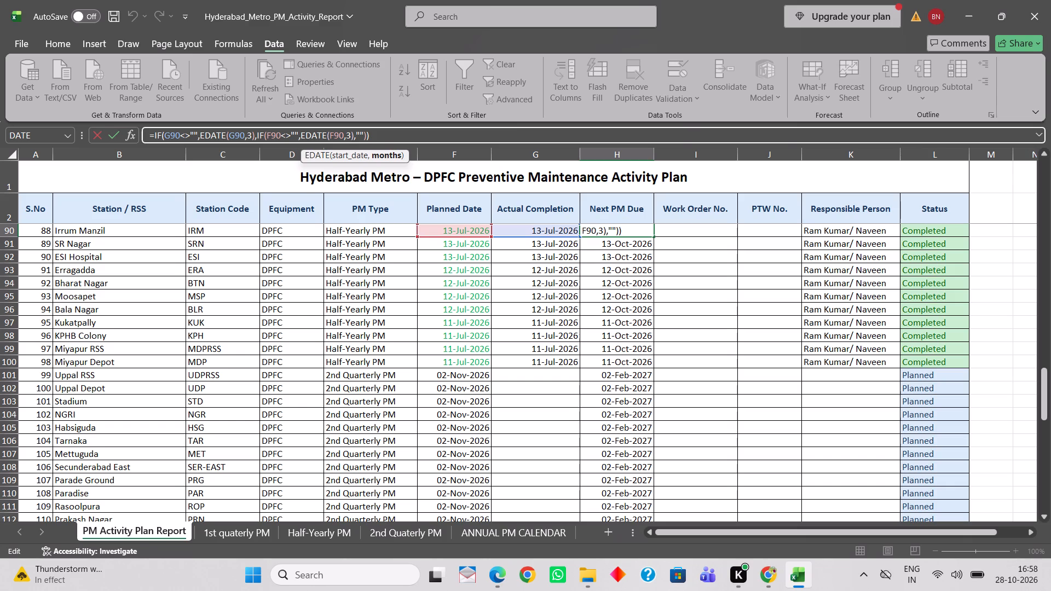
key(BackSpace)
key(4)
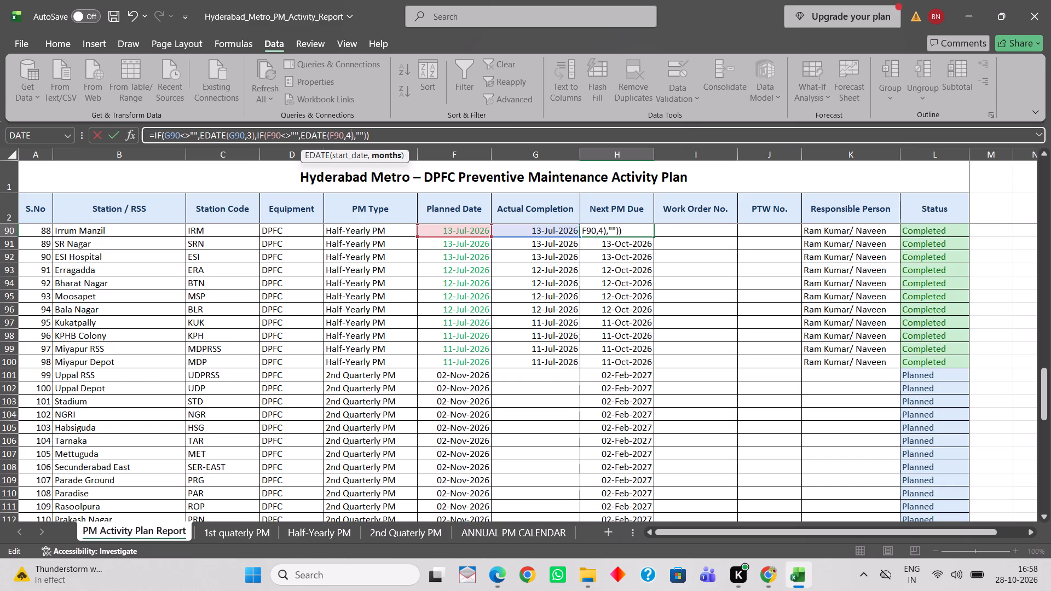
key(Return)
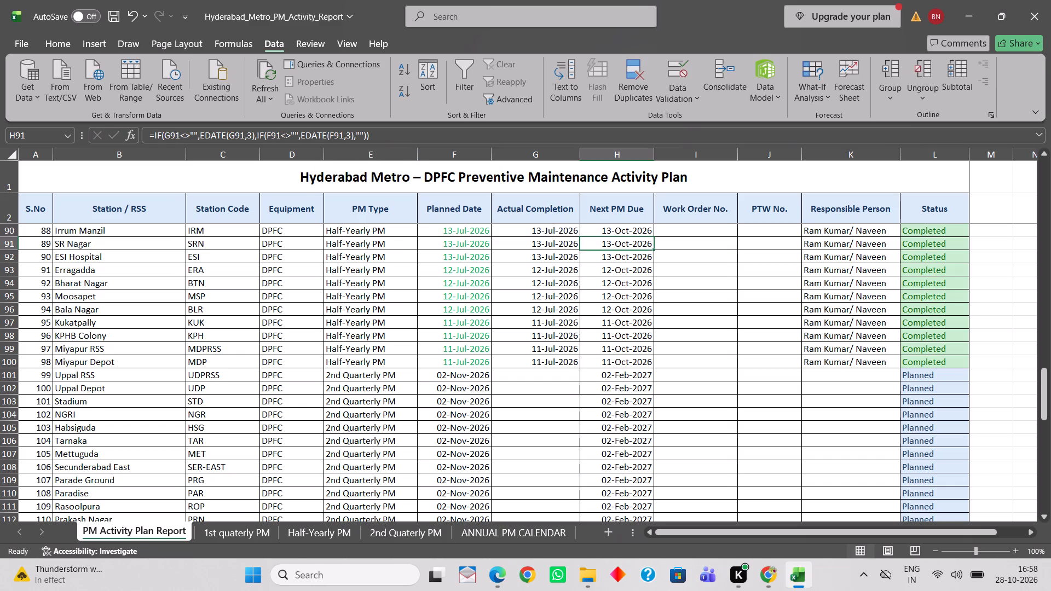
Review the planned, actual completion and Next PM Due dates across the 1st Quarterly, Half-Yearly and 2nd Quarterly PM rows.
scroll(602, 275, up, 2)
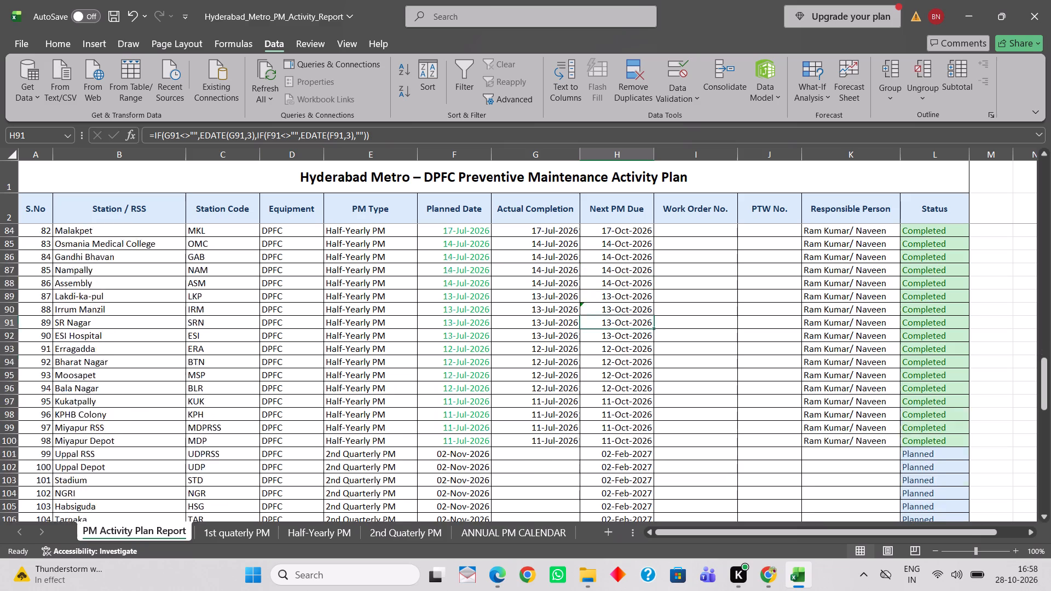
scroll(602, 275, up, 16)
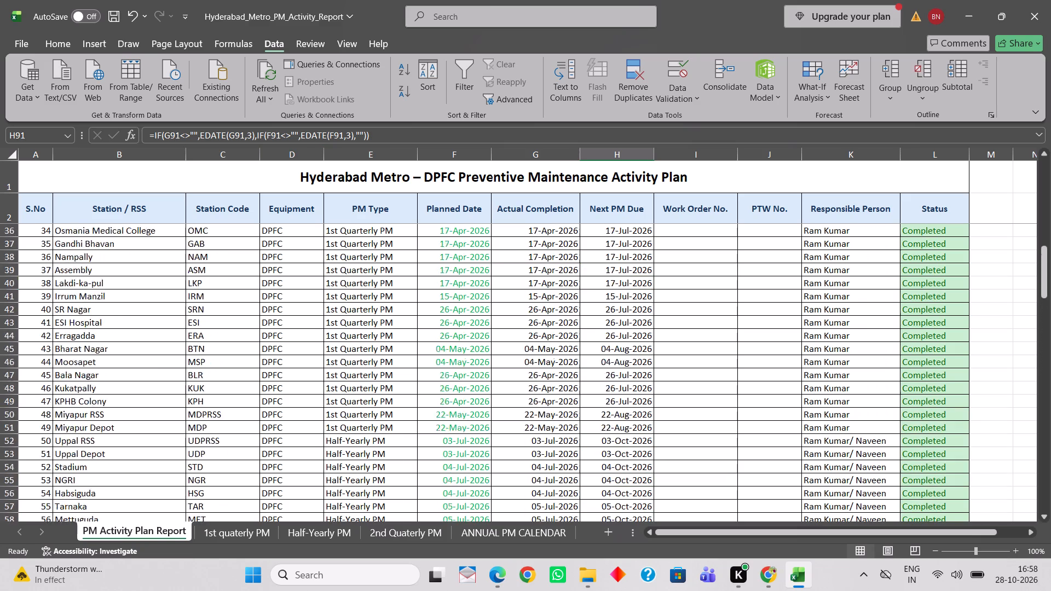
scroll(602, 275, up, 6)
scroll(602, 275, down, 1)
scroll(602, 275, up, 12)
scroll(602, 275, down, 1)
scroll(602, 275, up, 13)
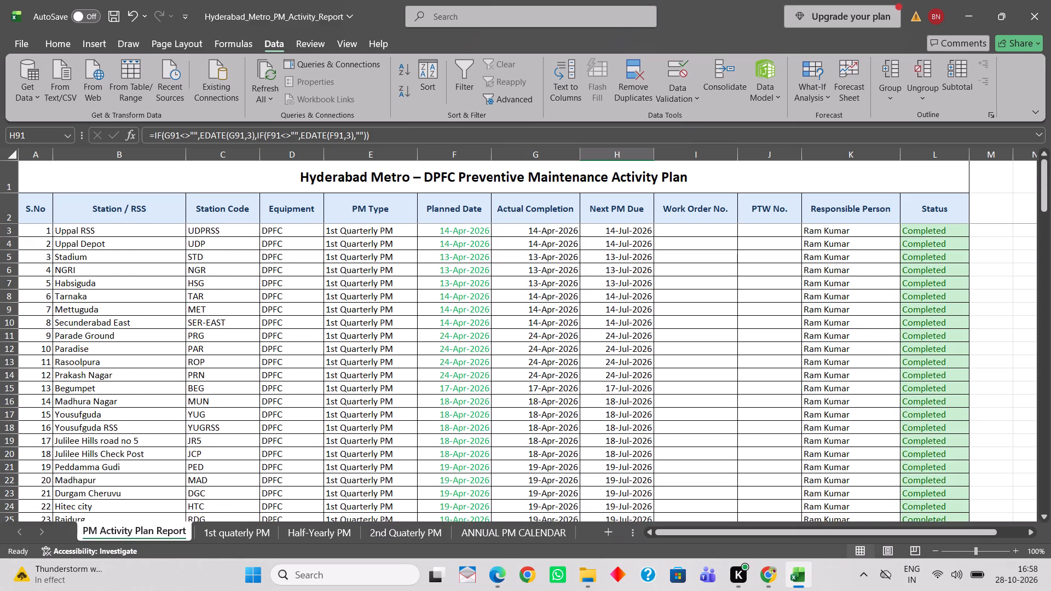
scroll(602, 275, up, 3)
scroll(617, 272, down, 15)
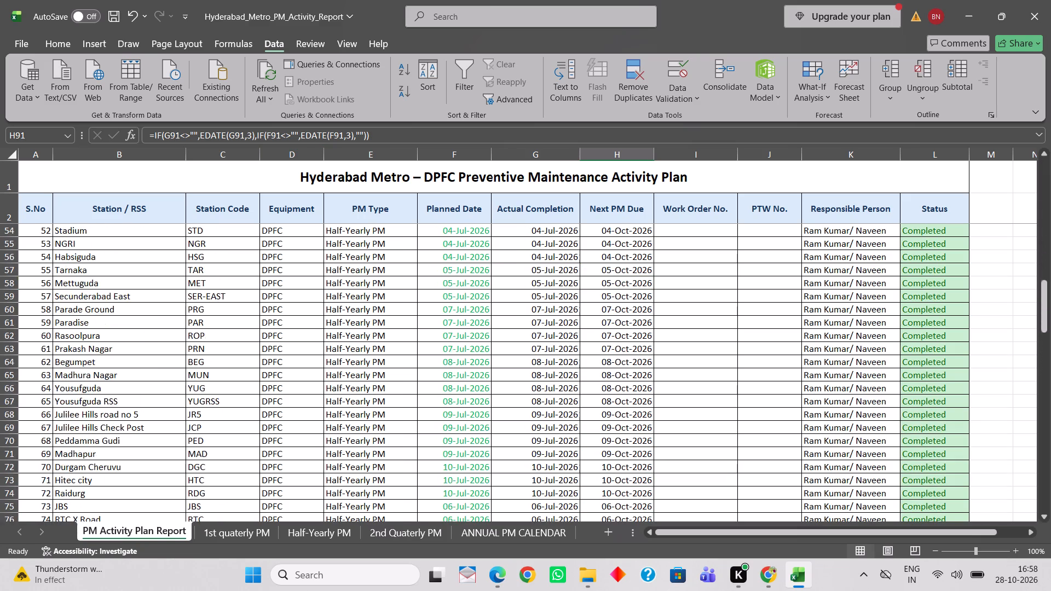
scroll(617, 272, down, 14)
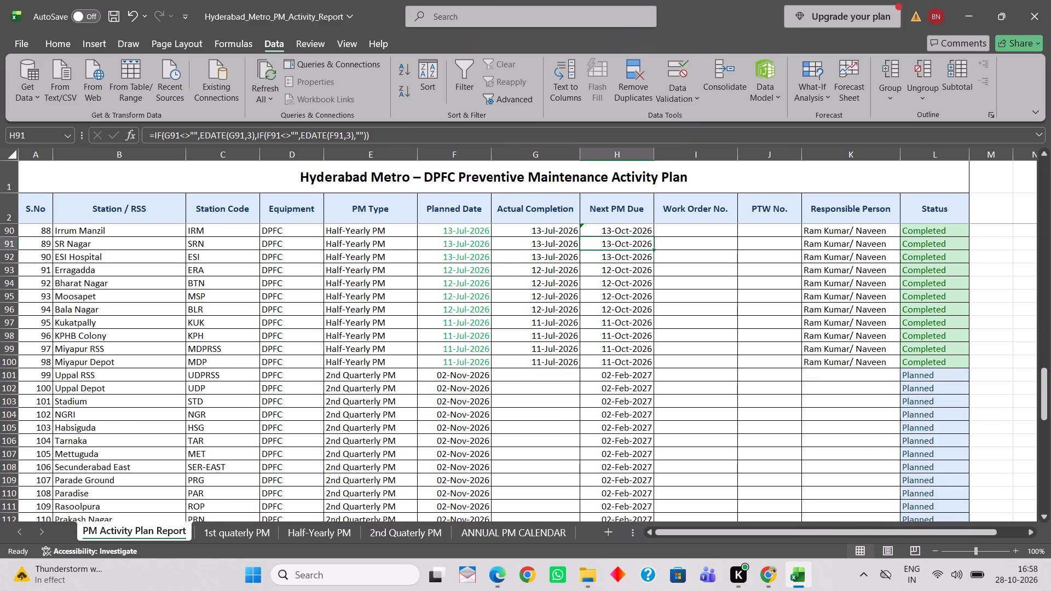
scroll(617, 272, down, 1)
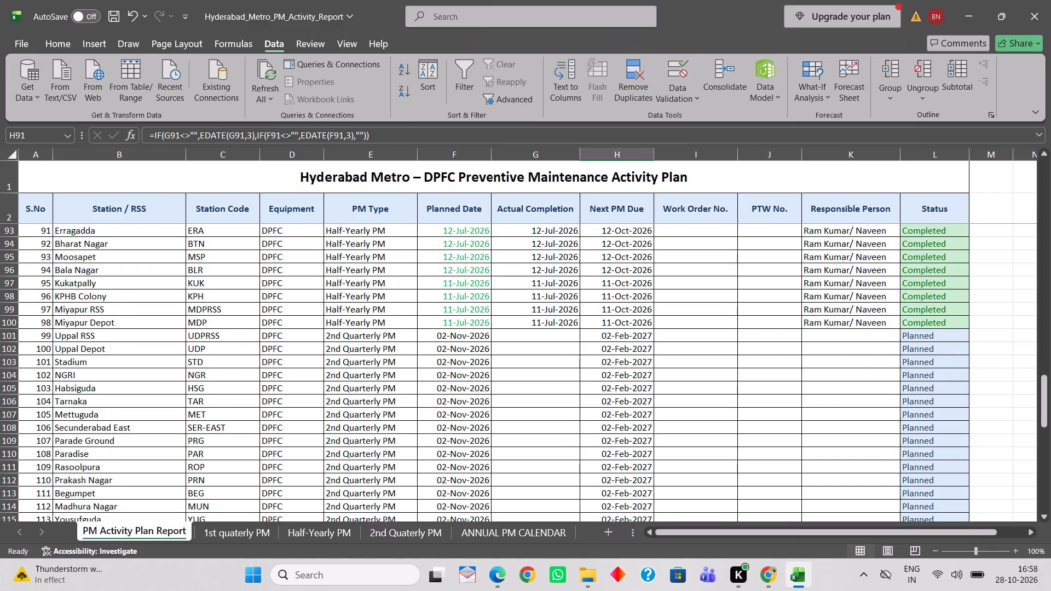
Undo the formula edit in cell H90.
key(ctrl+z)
Examine the status entries and PM dates in the activity plan's 1st Quarterly, Half-Yearly and 2nd Quarterly PM rows.
click(680, 339)
scroll(630, 373, up, 6)
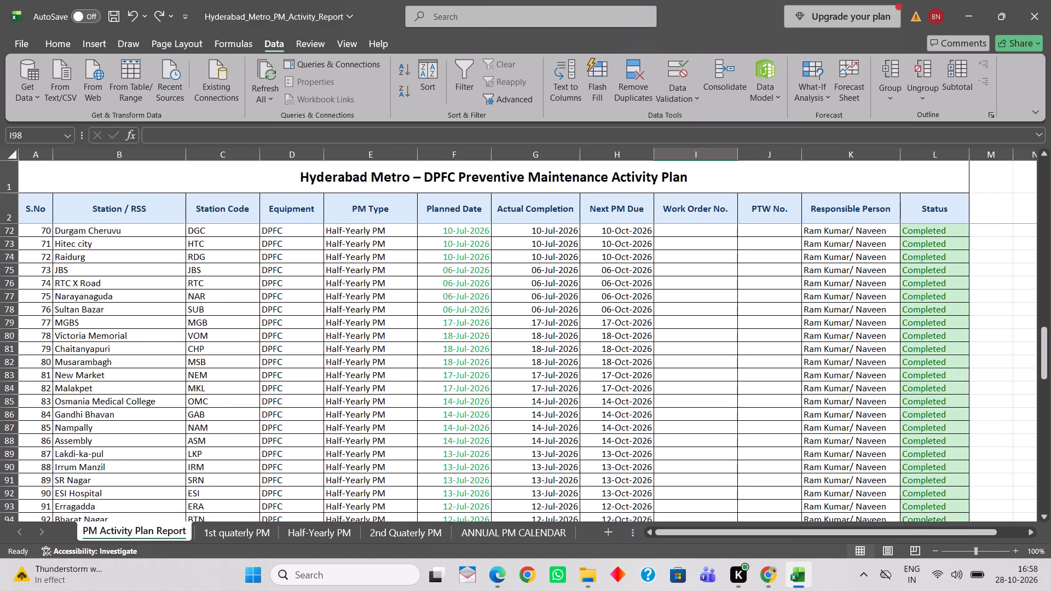
scroll(630, 372, up, 1)
scroll(630, 371, down, 7)
click(953, 349)
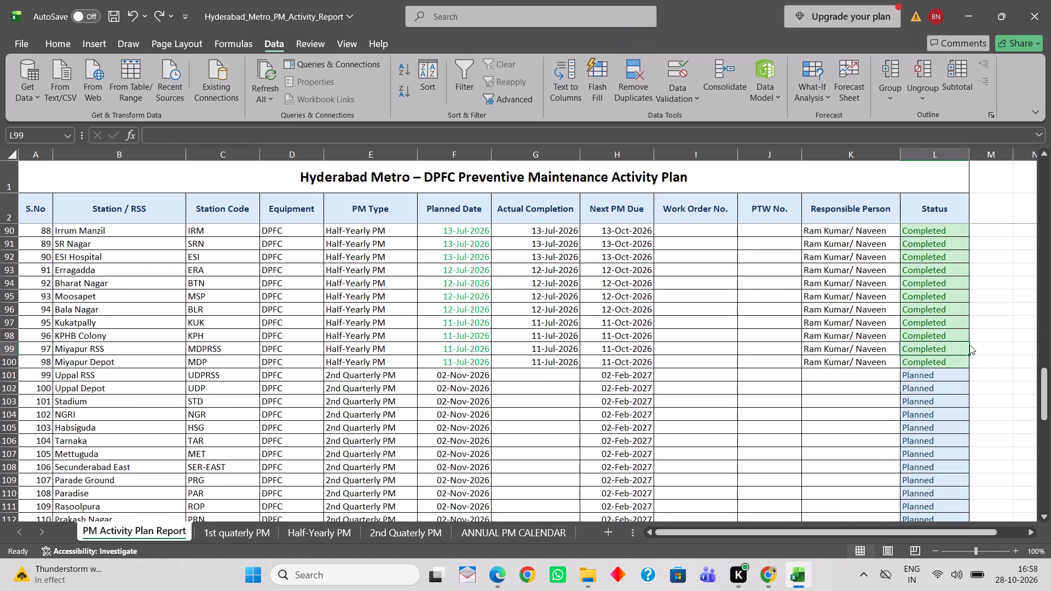
click(978, 346)
click(910, 317)
scroll(909, 314, up, 9)
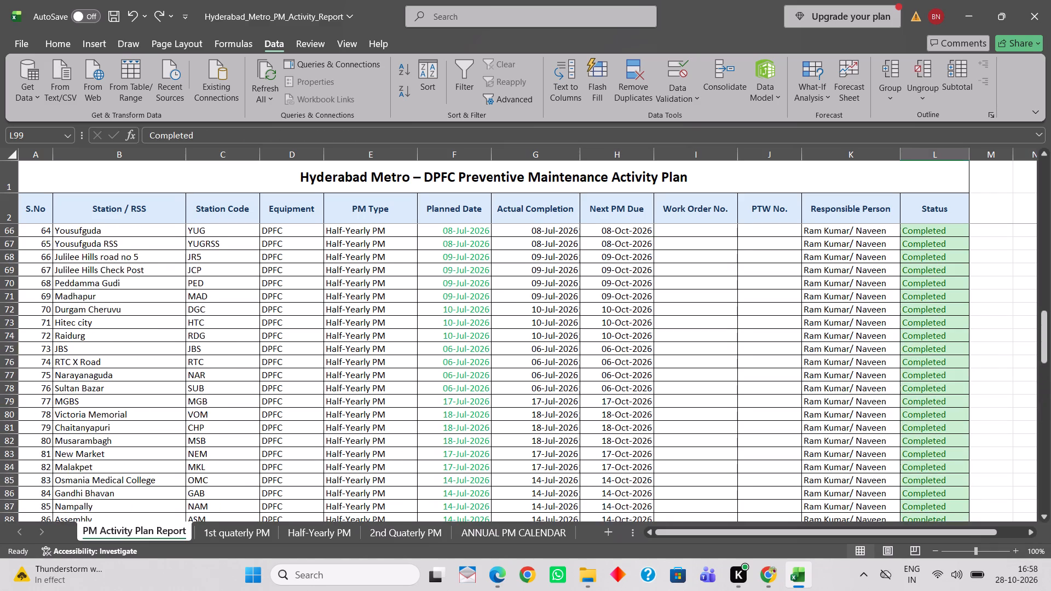
scroll(245, 343, up, 7)
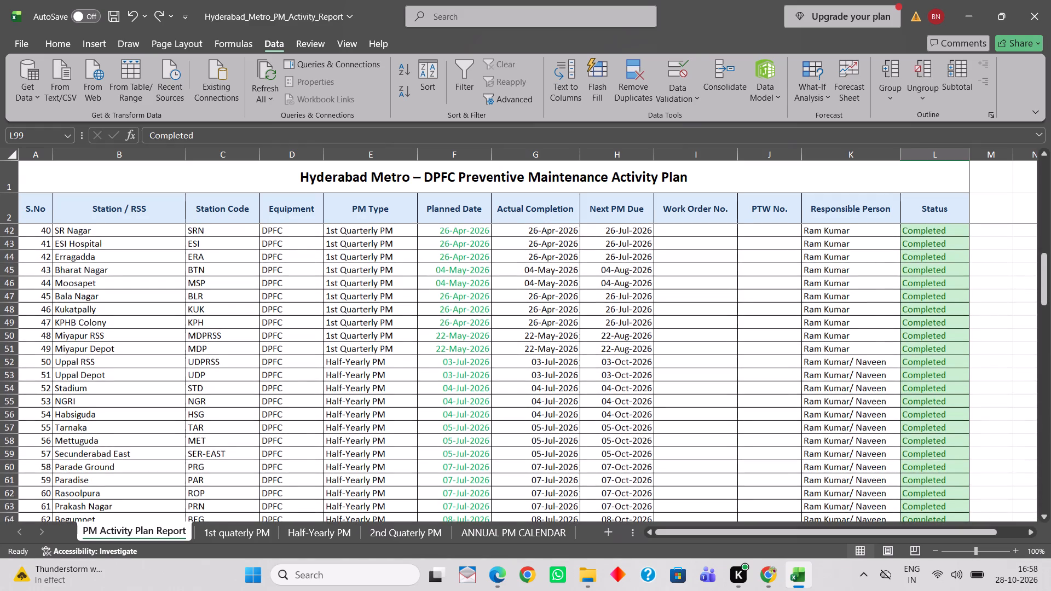
scroll(281, 324, up, 1)
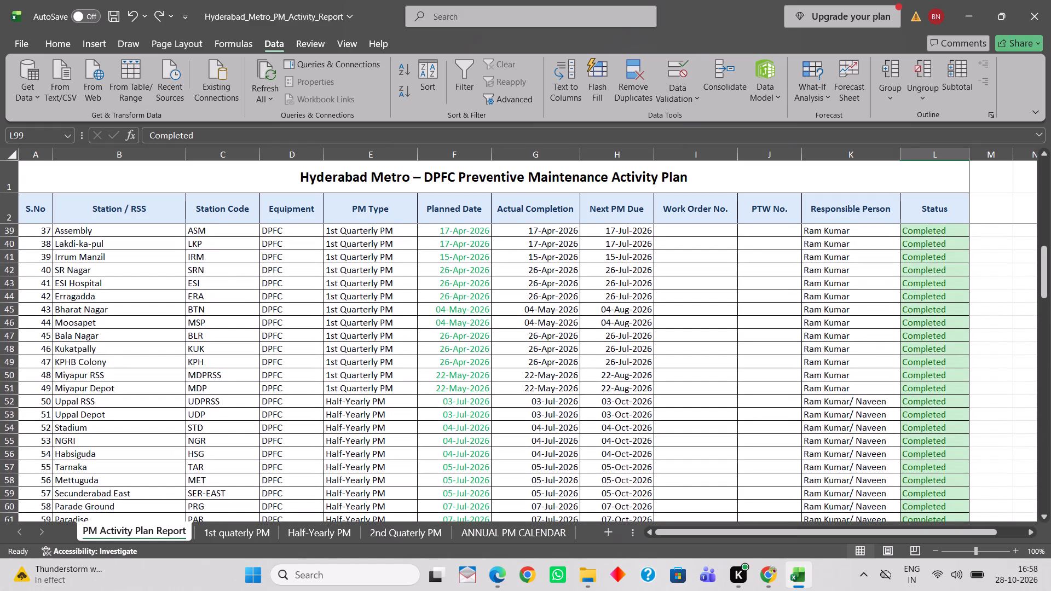
scroll(317, 312, up, 20)
scroll(317, 312, up, 2)
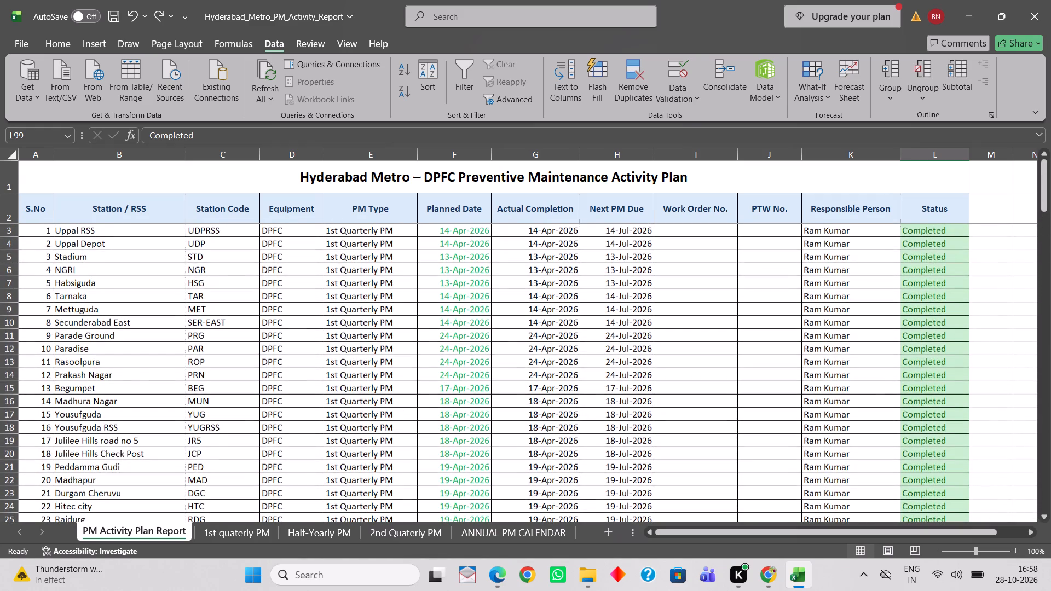
scroll(319, 312, up, 1)
scroll(343, 309, down, 13)
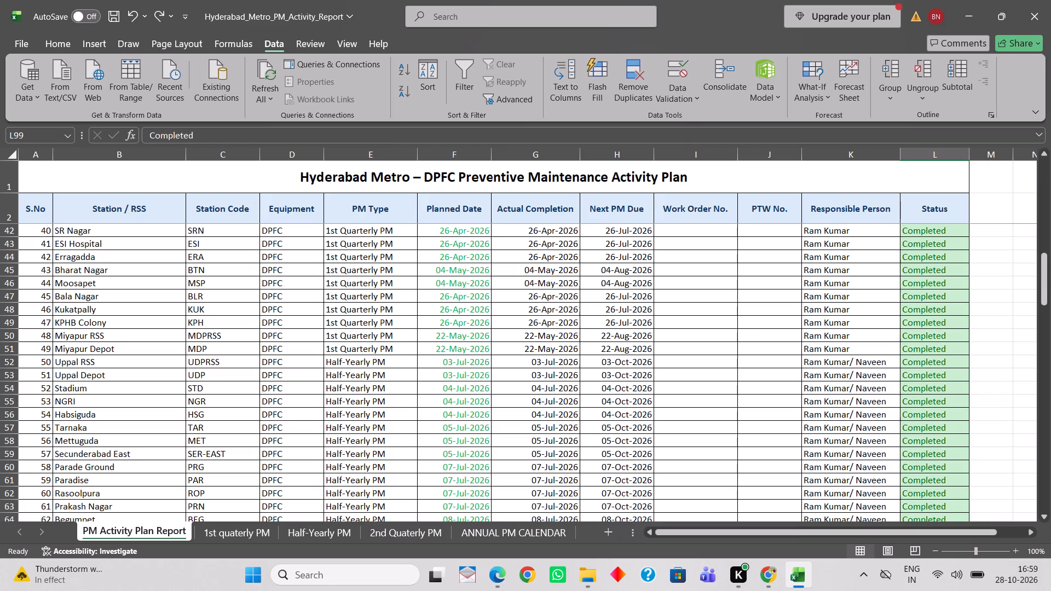
scroll(400, 294, down, 1)
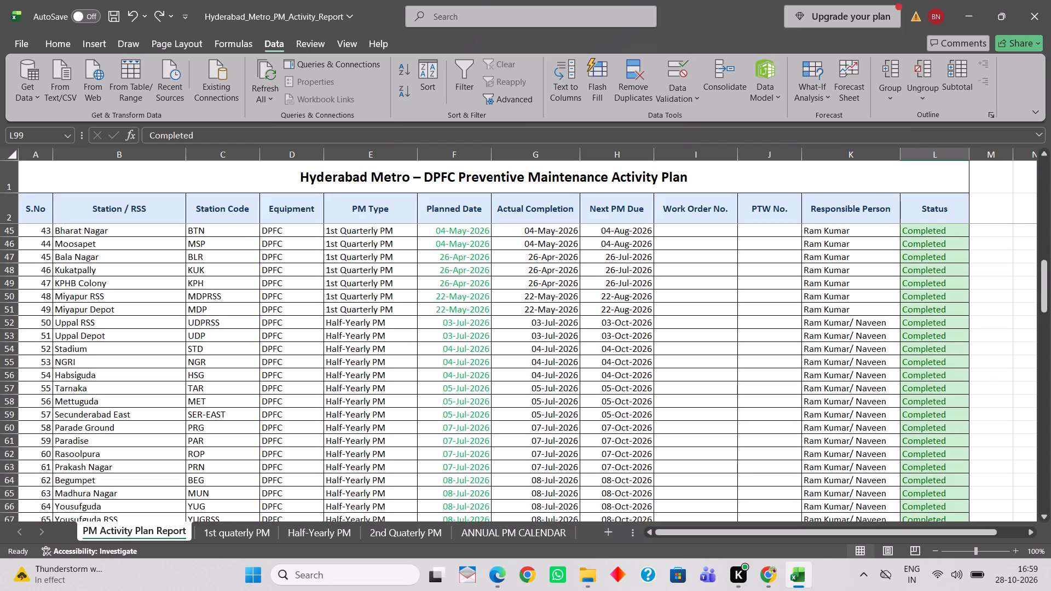
Rename the 1st quaterly PM sheet as "Quaterly PM-1".
click(217, 527)
double_click(213, 529)
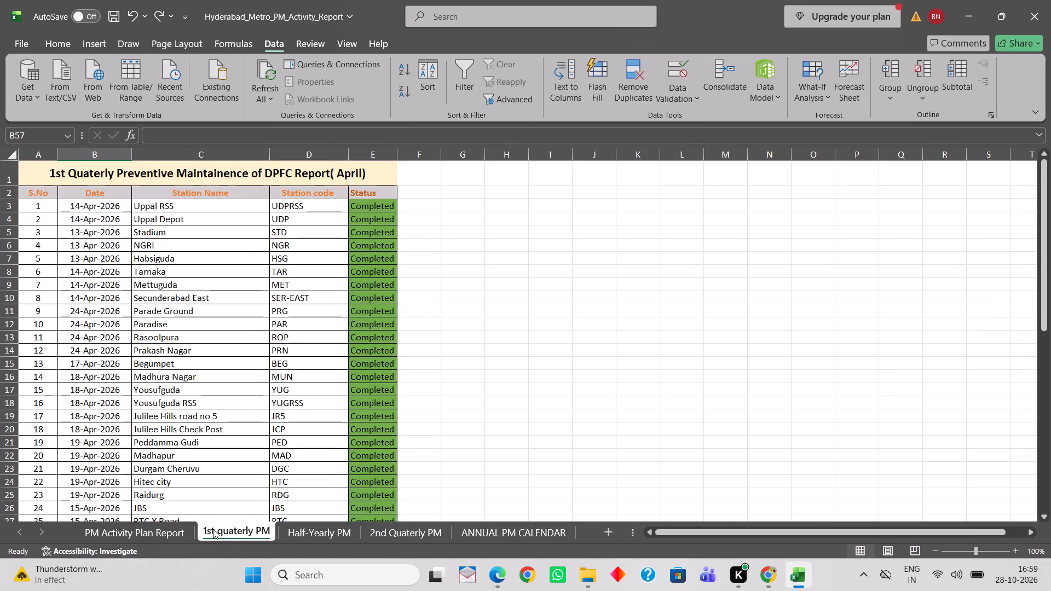
click(214, 529)
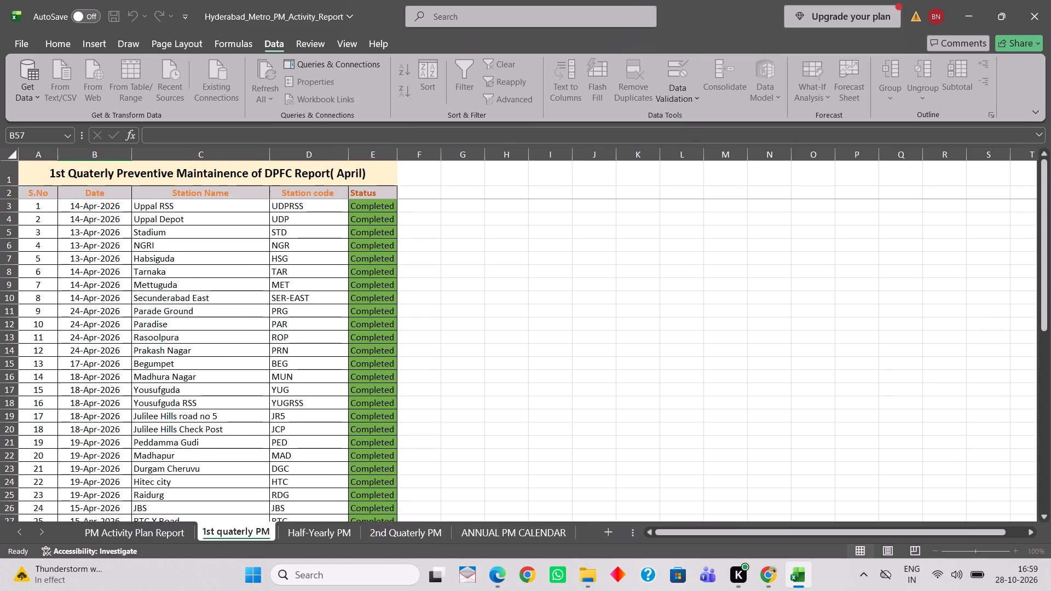
key(BackSpace)
key(BackSpace)
key(BackSpace)
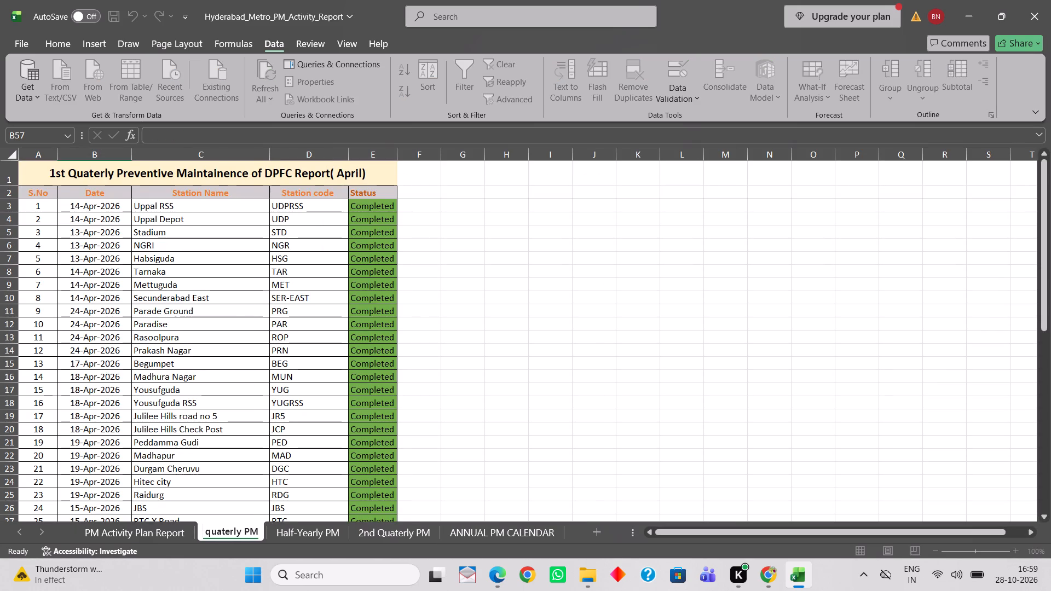
key(Right)
key(Right)
key(BackSpace)
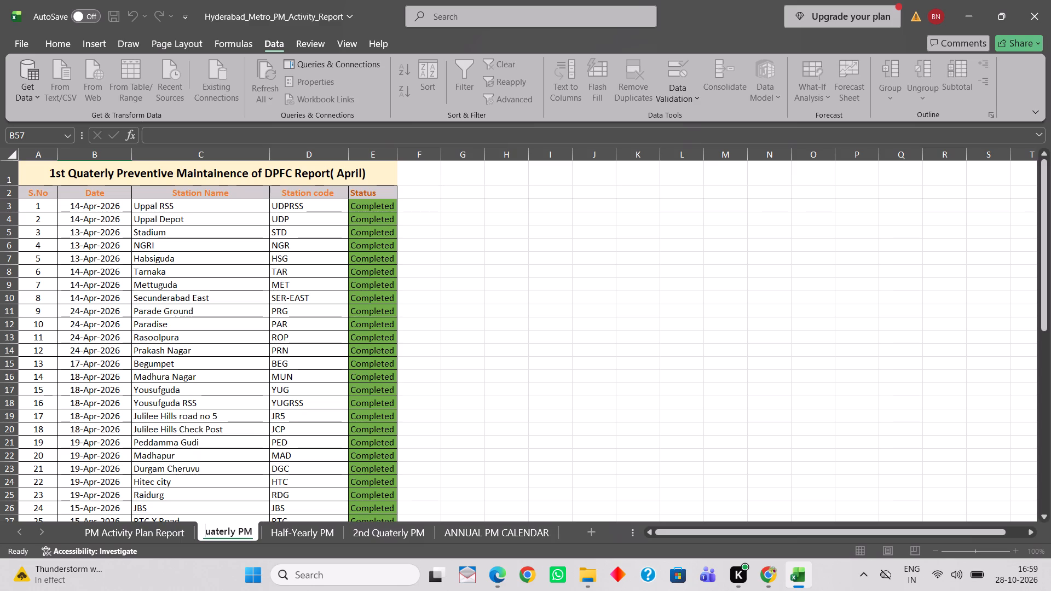
key(BackSpace)
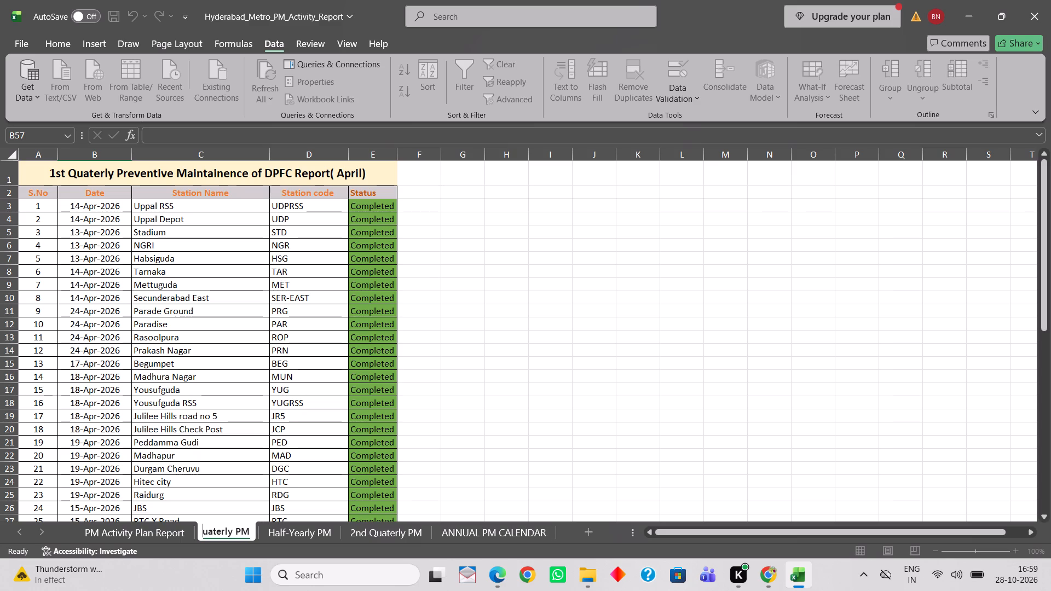
key(shift+q)
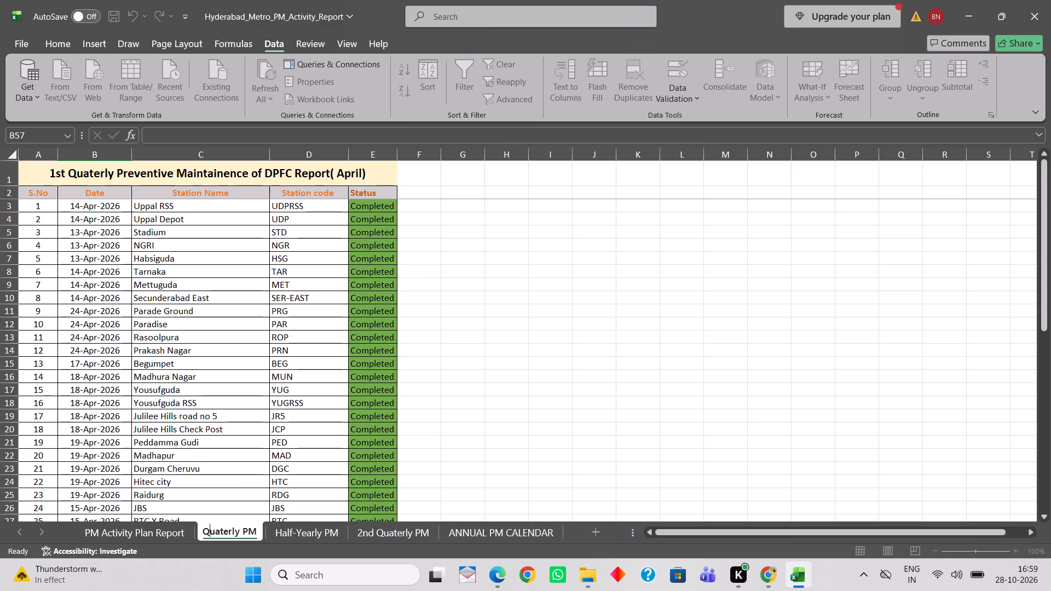
click(256, 531)
key(space)
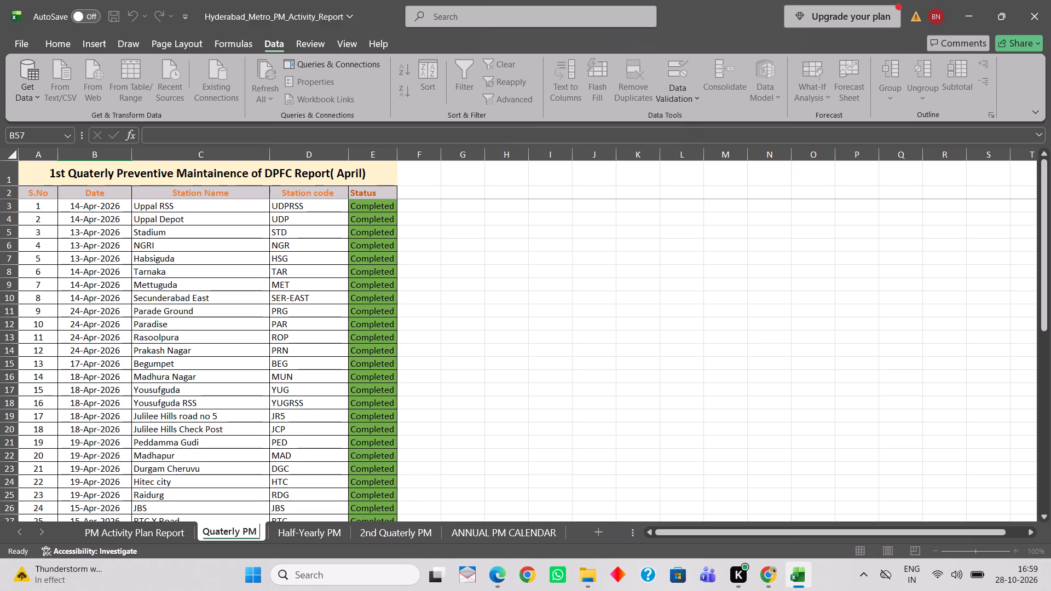
text(-1)
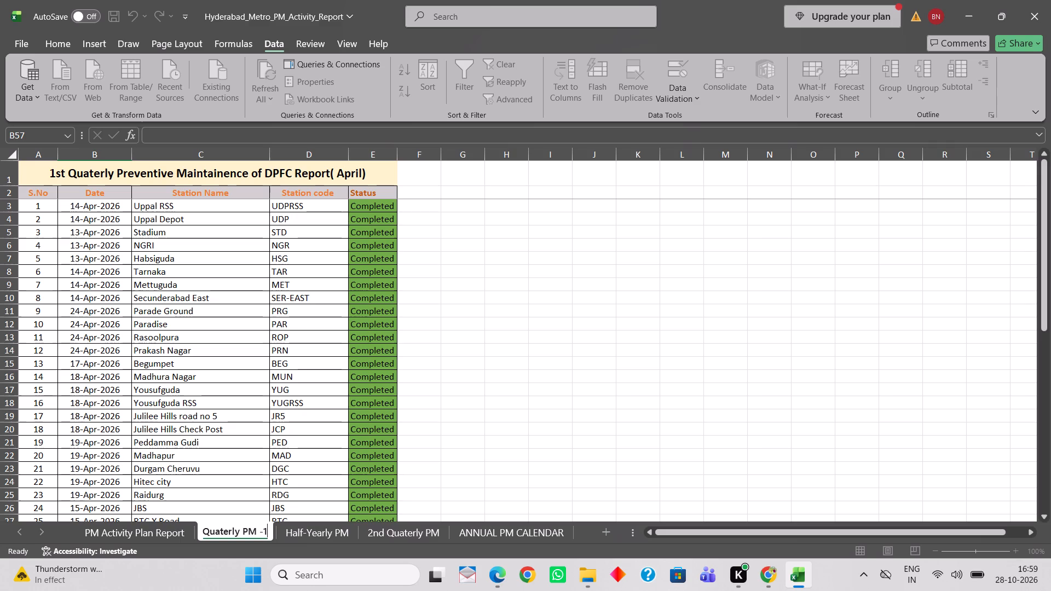
key(Left)
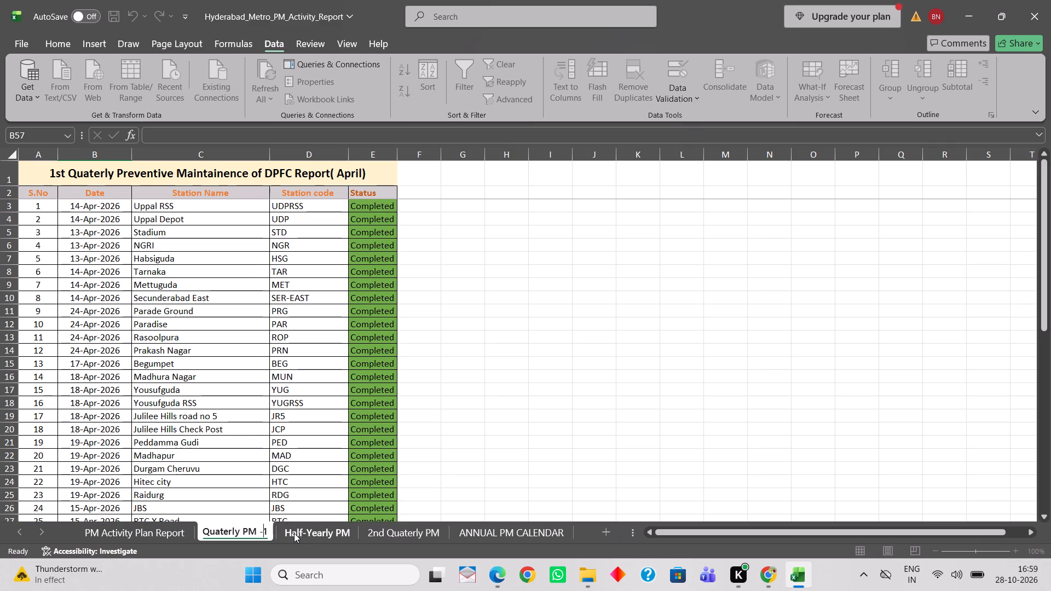
key(Left)
key(BackSpace)
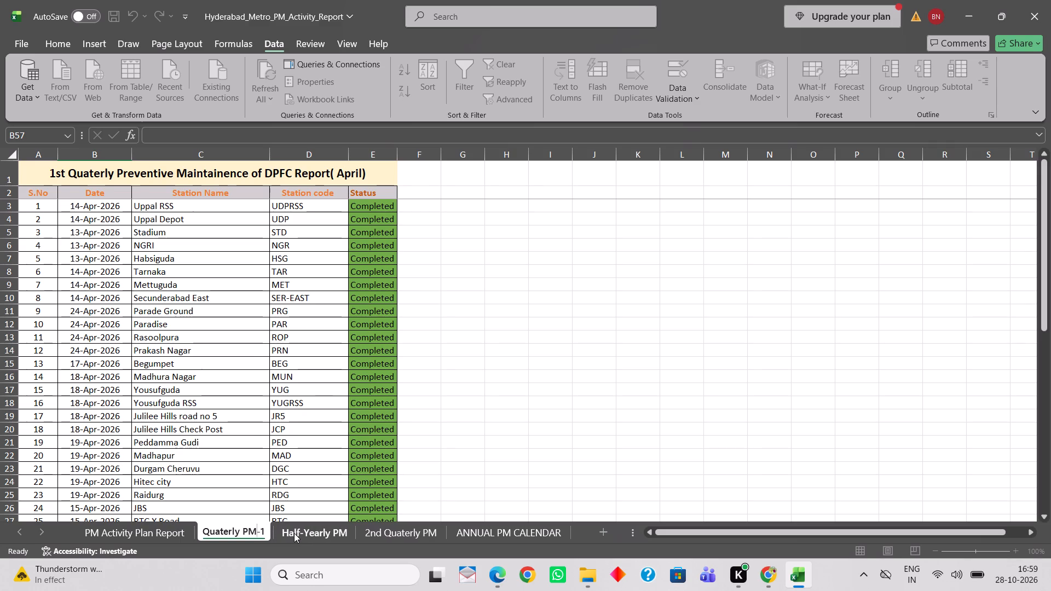
Rename the Half-Yearly PM sheet as "Half-Yearly PM-1".
click(347, 532)
double_click(347, 532)
click(347, 532)
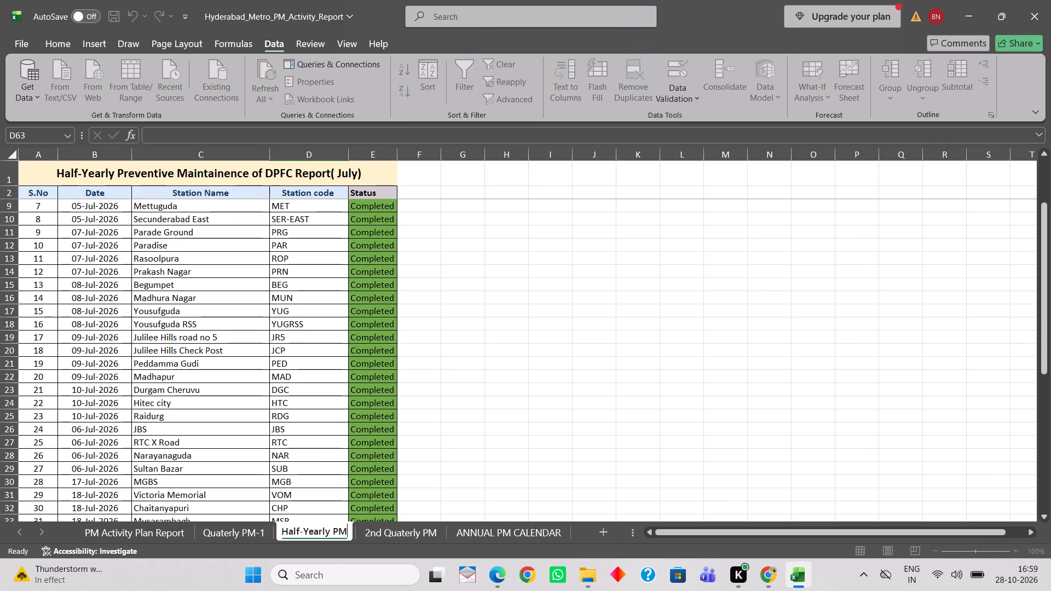
text(-2)
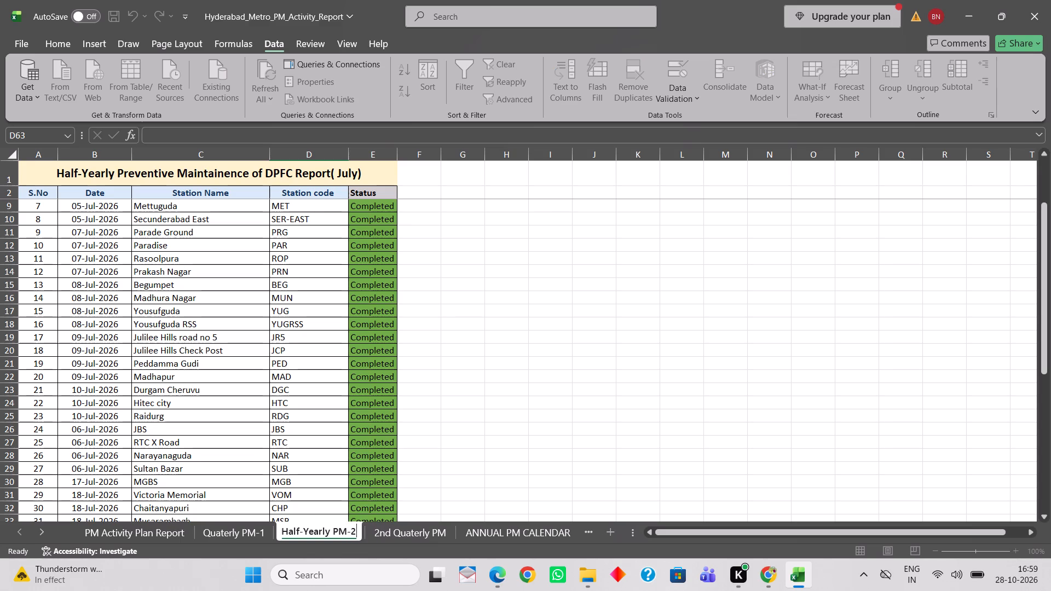
key(BackSpace)
key(1)
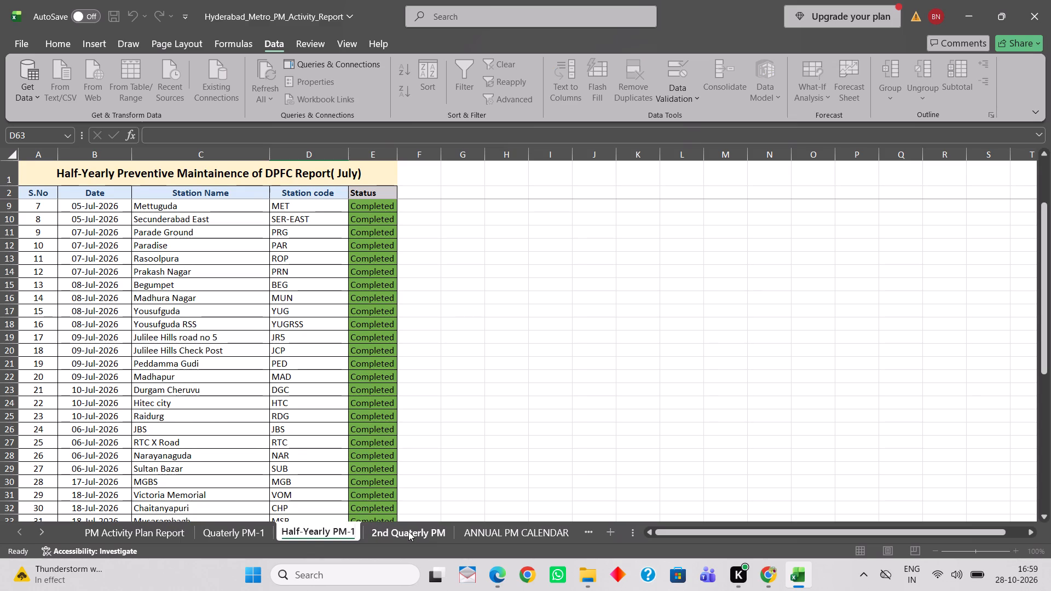
Rename the 2nd Quaterly PM sheet as "Quaterly PM-2".
double_click(408, 531)
click(444, 534)
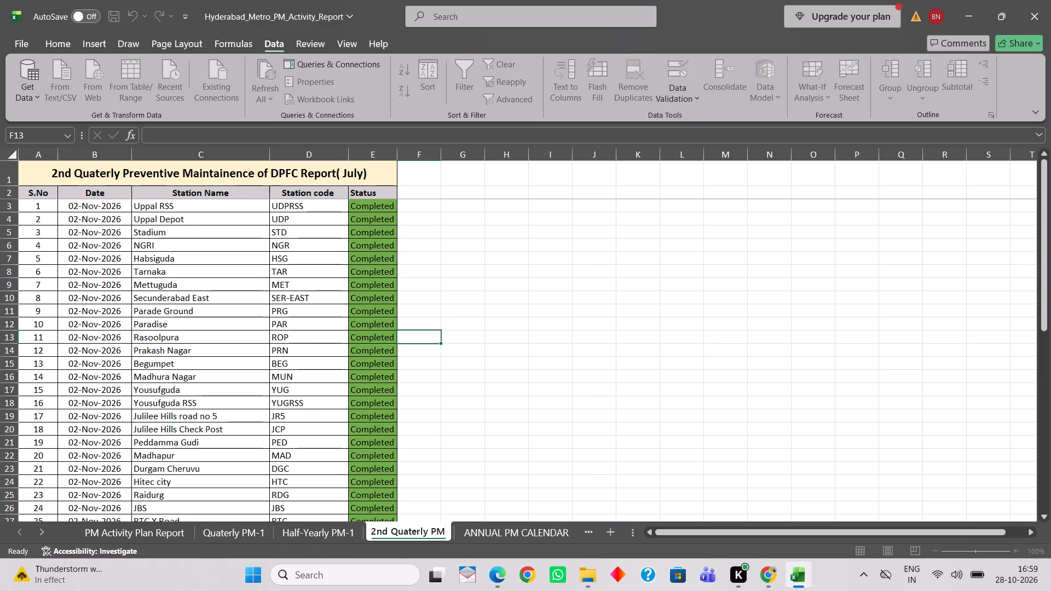
text(-2)
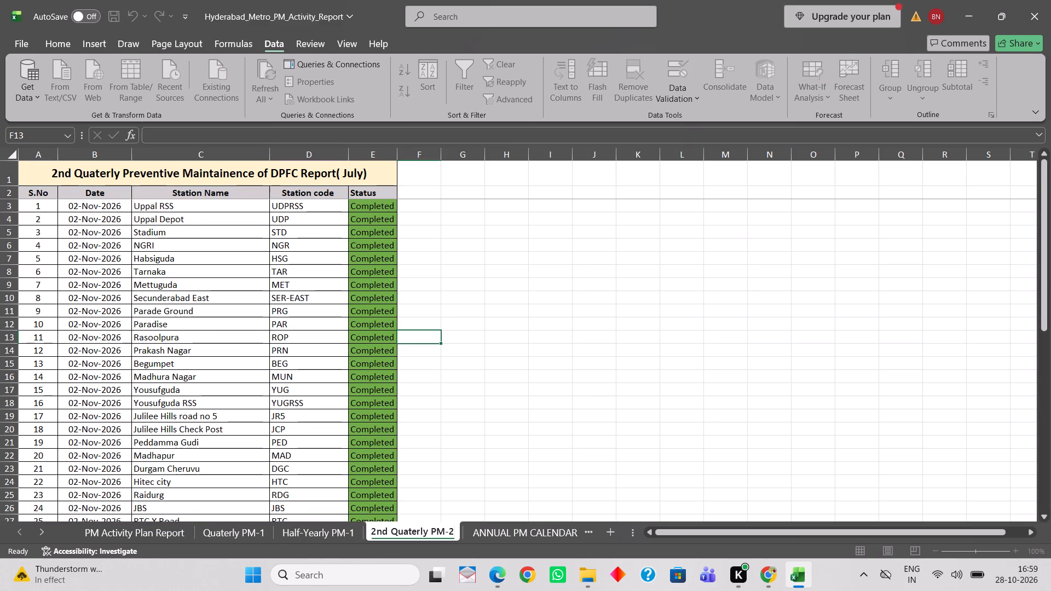
click(390, 534)
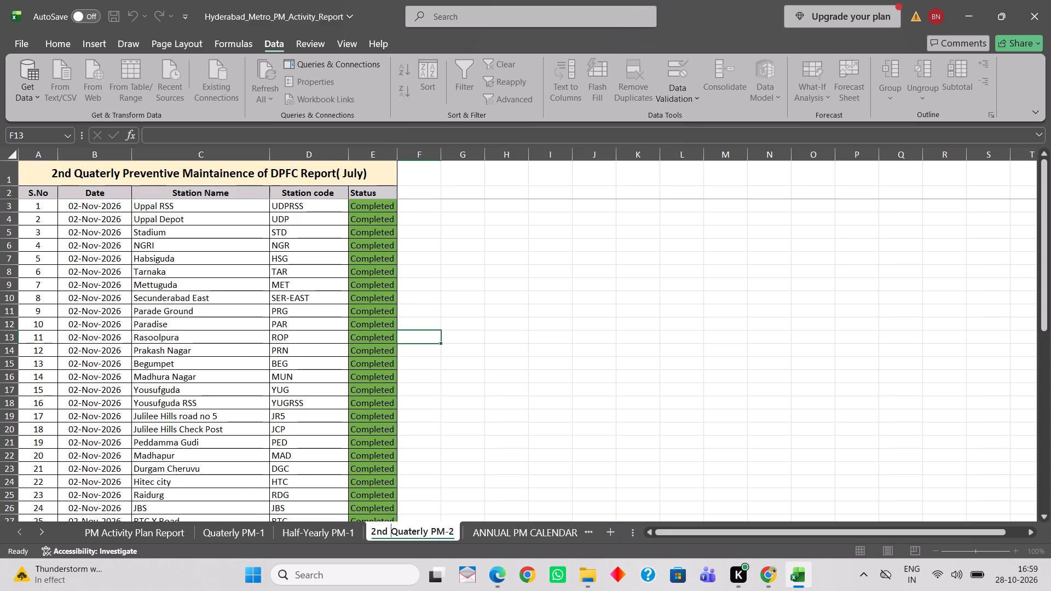
key(BackSpace)
key(BackSpace)
key(BackSpace)
key(BackSpace)
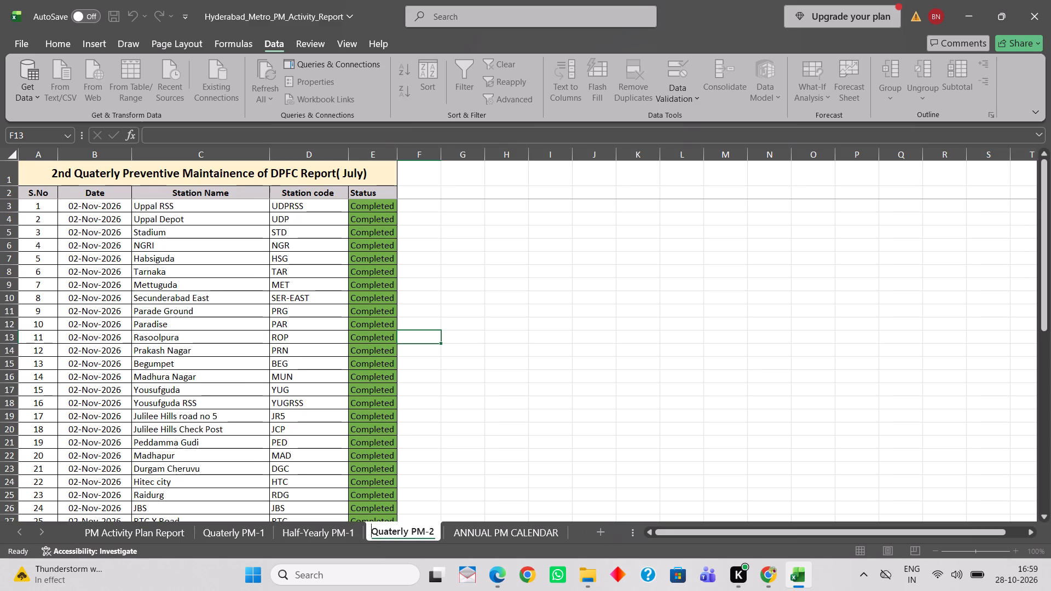
scroll(242, 385, up, 6)
scroll(240, 379, down, 1)
scroll(240, 379, up, 2)
click(76, 171)
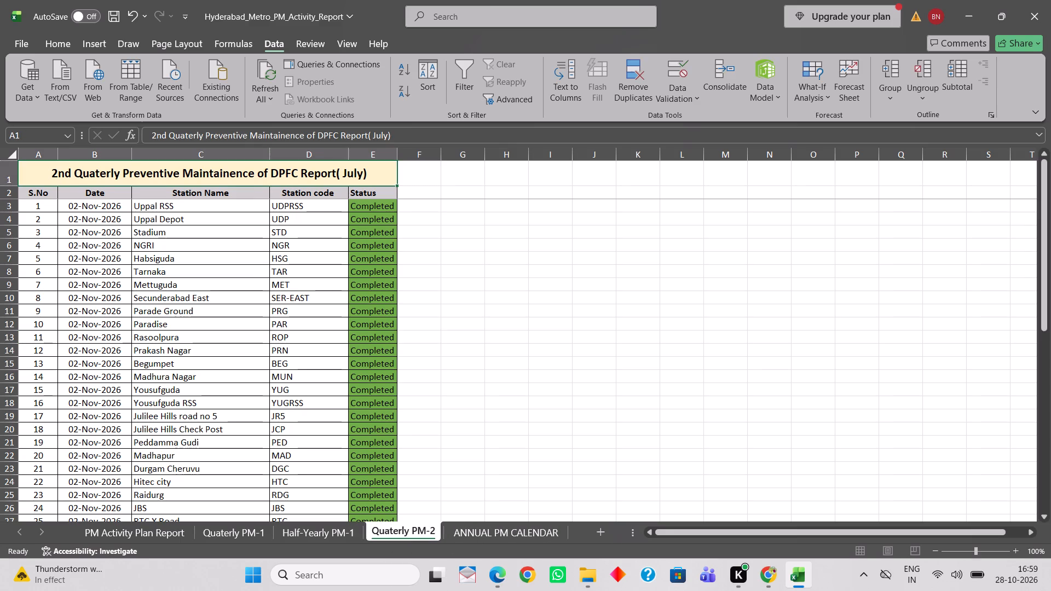
Review the PM sheets and the activity plan's 1st Quarterly, Half-Yearly and 2nd Quarterly PM rows.
double_click(76, 171)
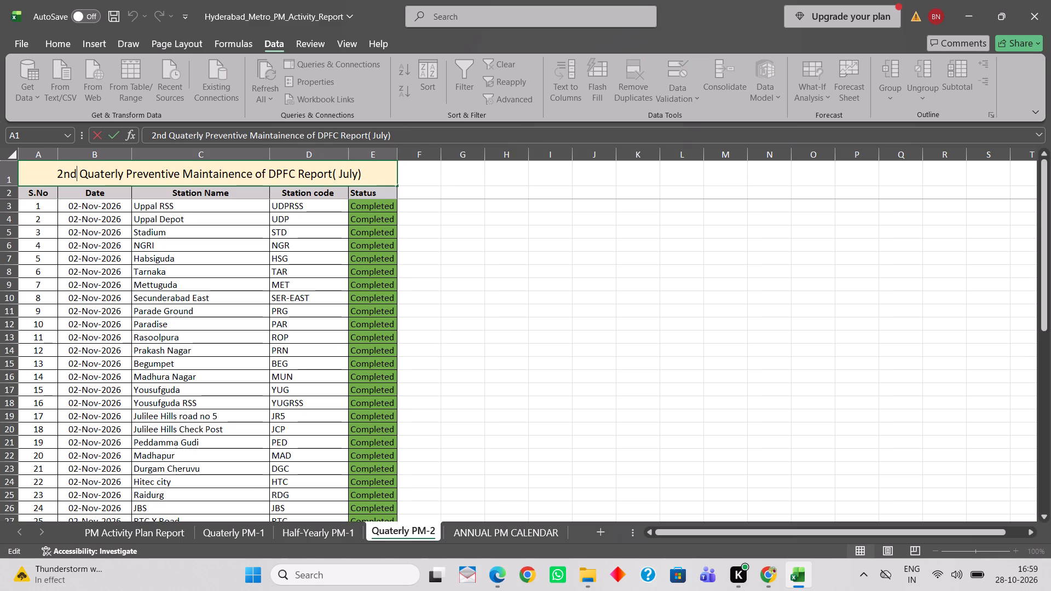
click(334, 532)
click(248, 526)
click(163, 531)
scroll(137, 506, up, 4)
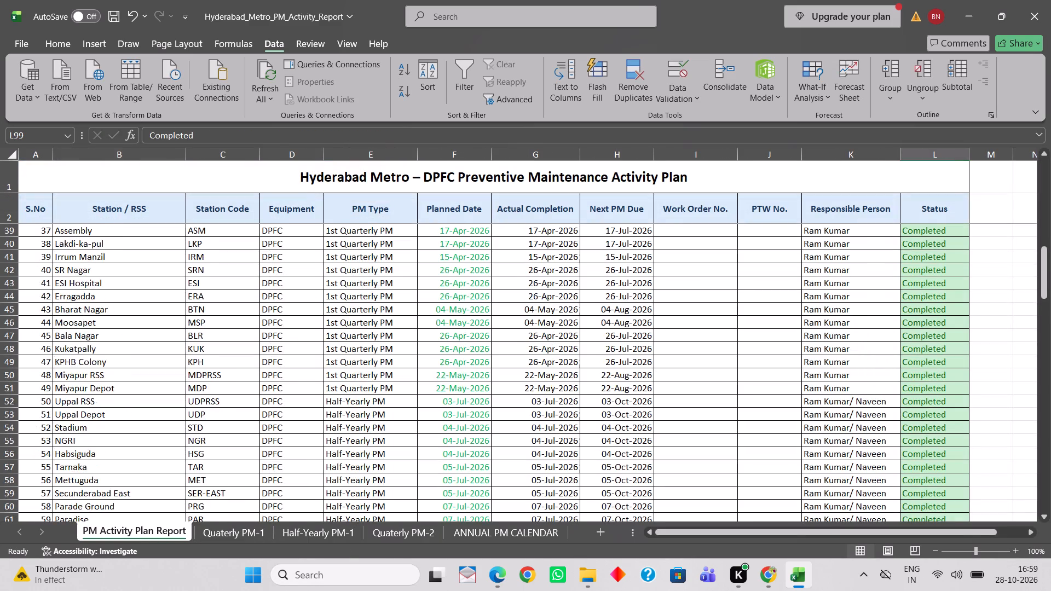
scroll(187, 430, up, 20)
scroll(187, 430, up, 3)
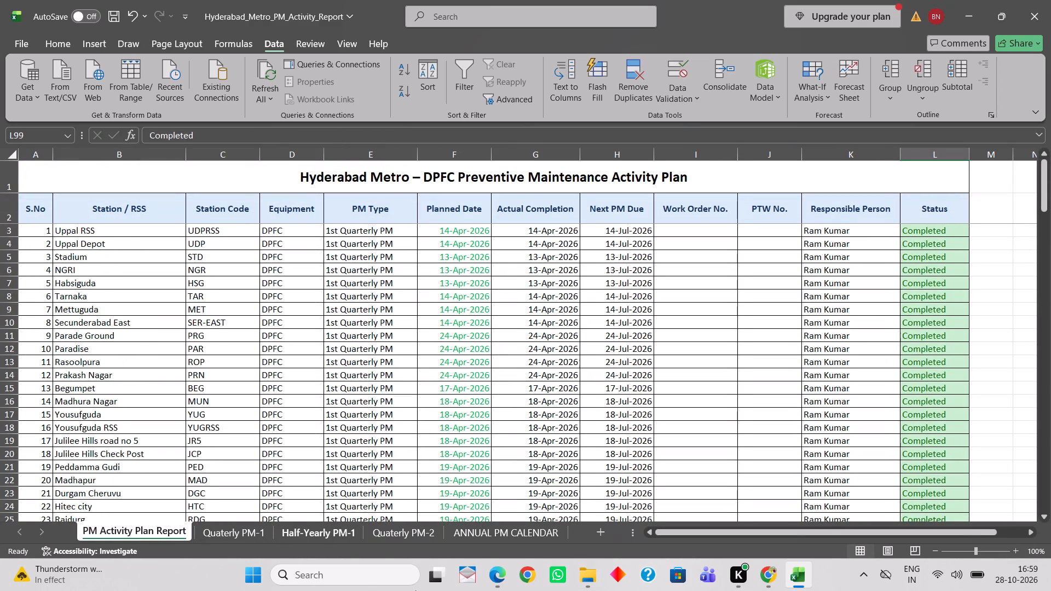
scroll(600, 300, down, 18)
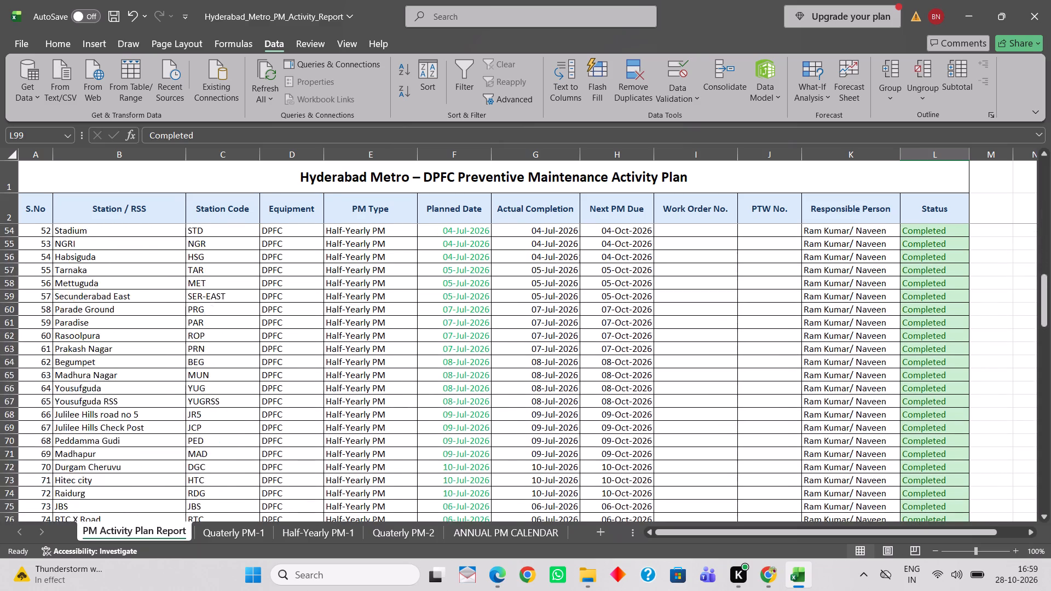
scroll(627, 308, down, 11)
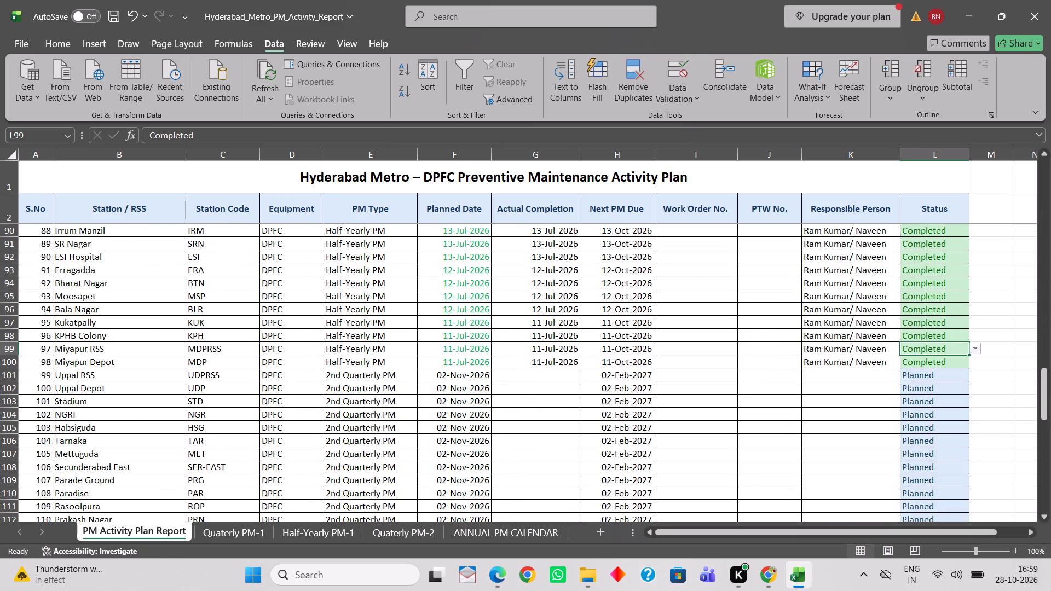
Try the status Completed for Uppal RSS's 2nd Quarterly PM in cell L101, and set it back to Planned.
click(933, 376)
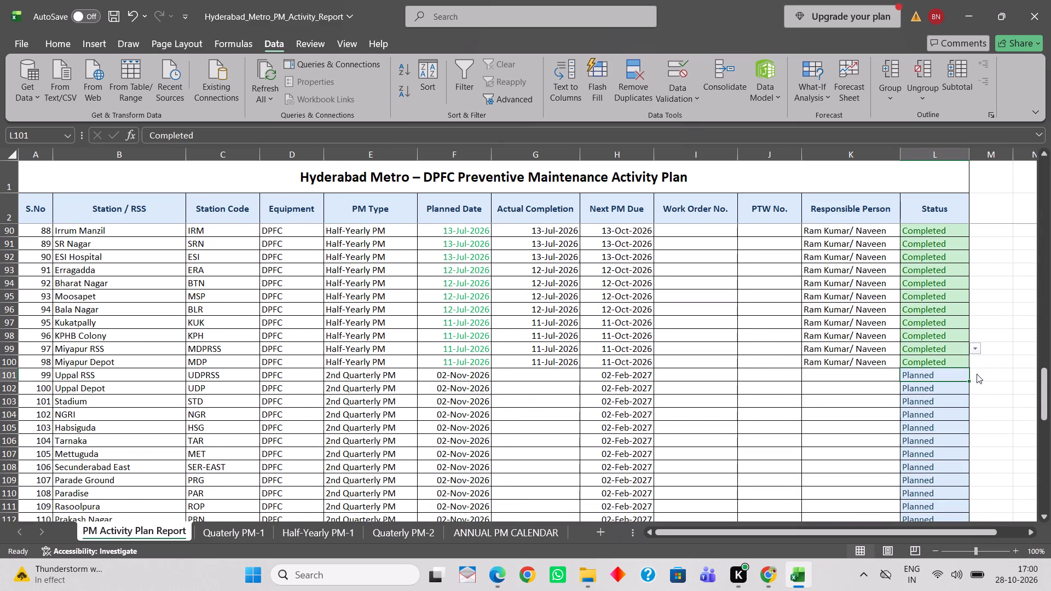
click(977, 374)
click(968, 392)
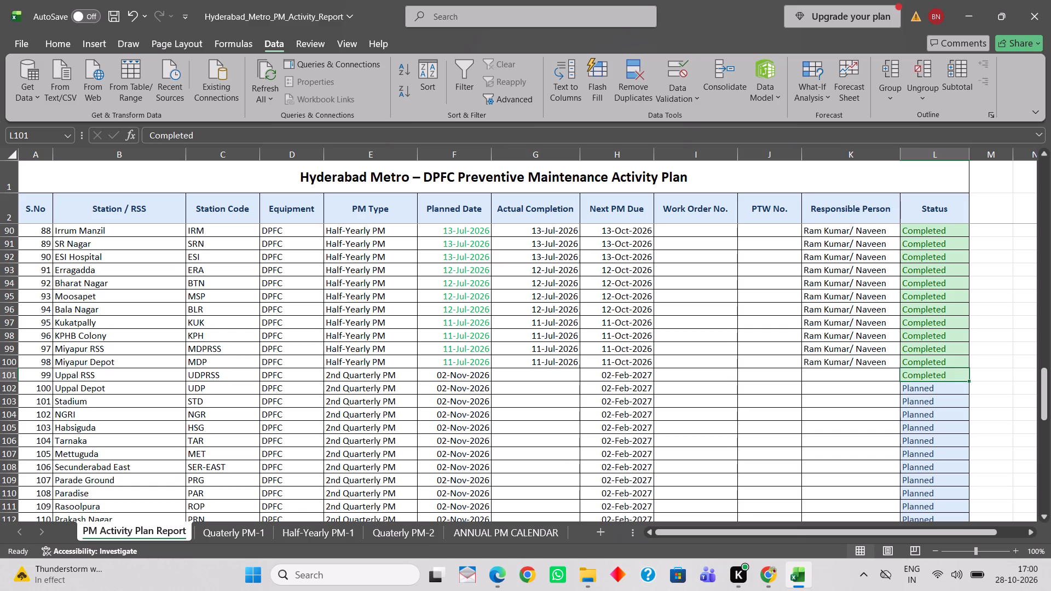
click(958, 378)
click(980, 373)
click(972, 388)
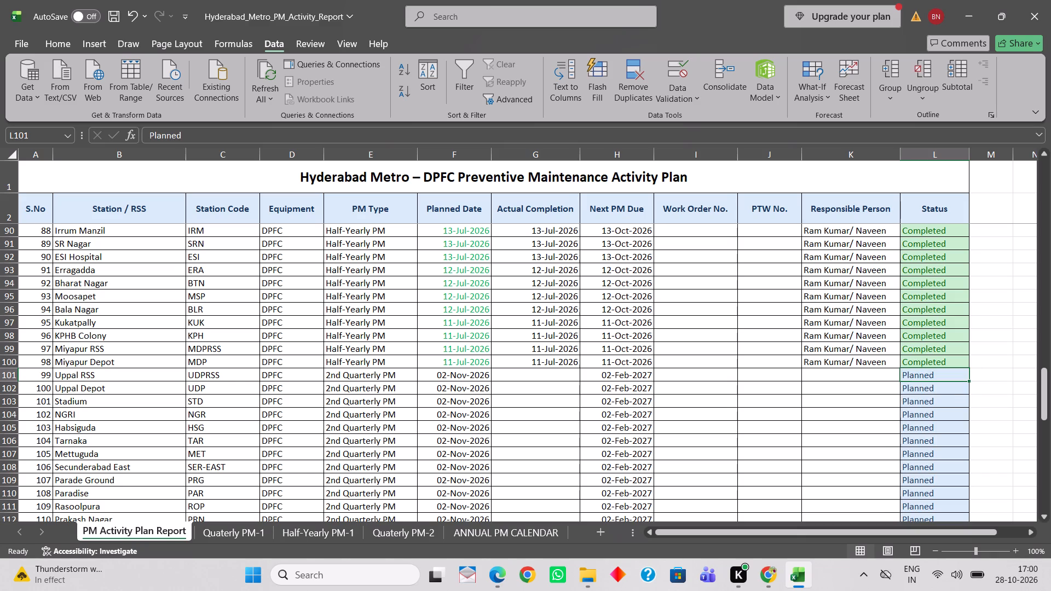
Clear the planned date of Uppal RSS's 2nd Quarterly PM in cell F101, keeping the cell open for editing.
click(476, 375)
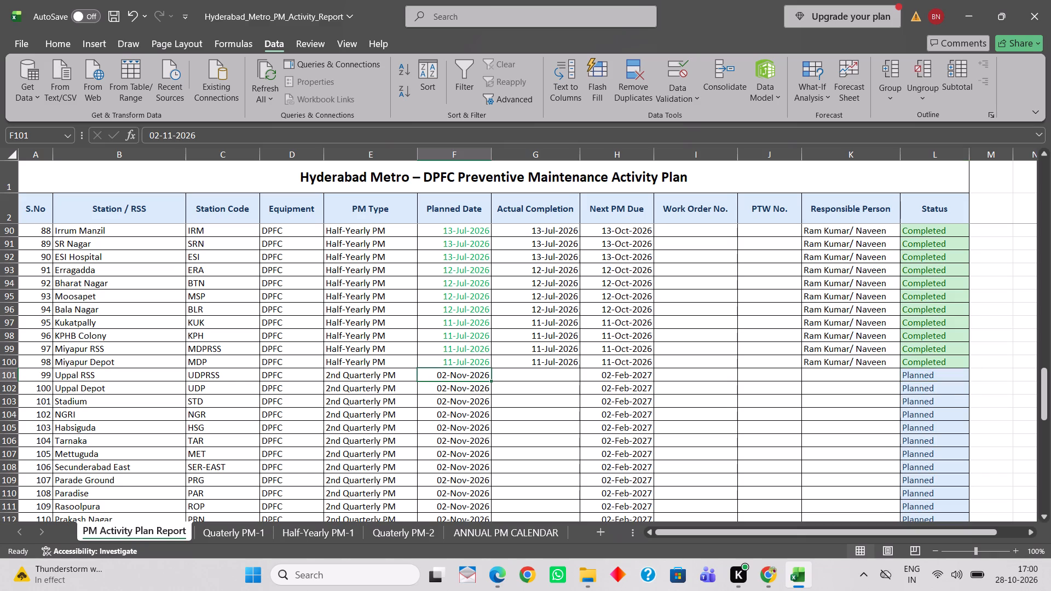
double_click(475, 375)
triple_click(475, 375)
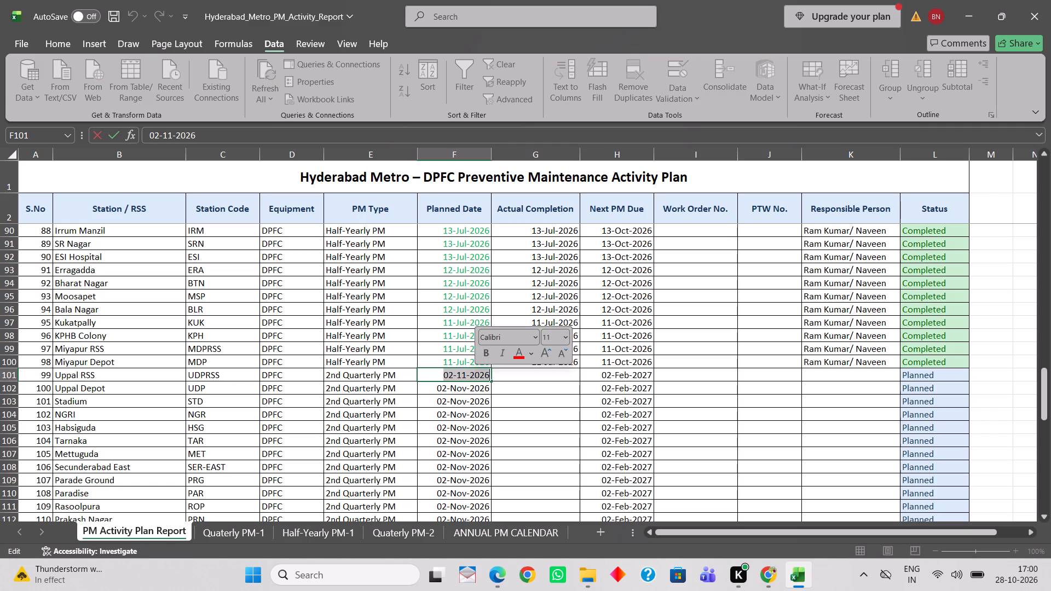
key(BackSpace)
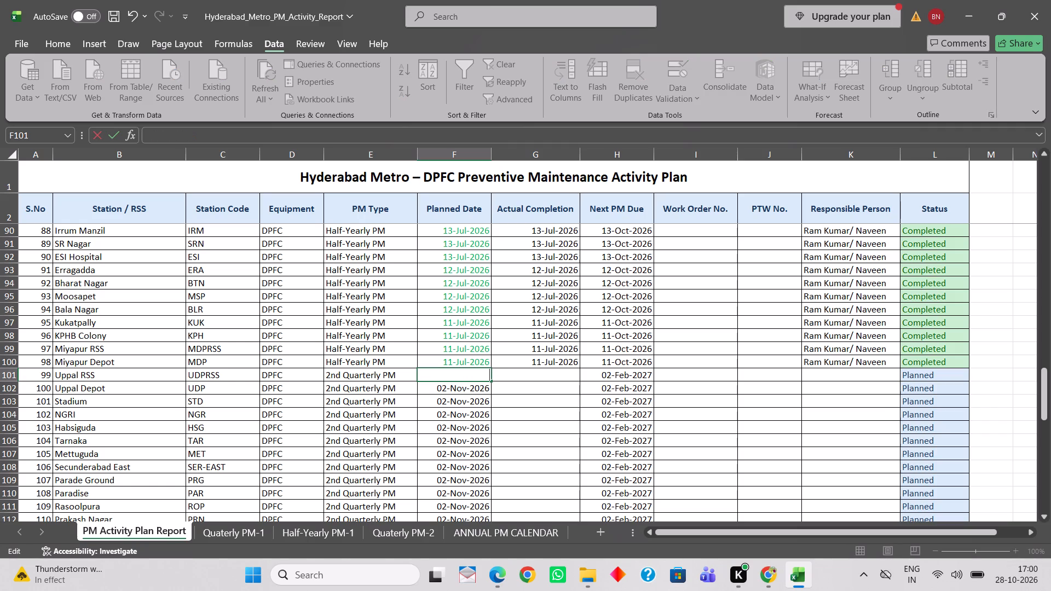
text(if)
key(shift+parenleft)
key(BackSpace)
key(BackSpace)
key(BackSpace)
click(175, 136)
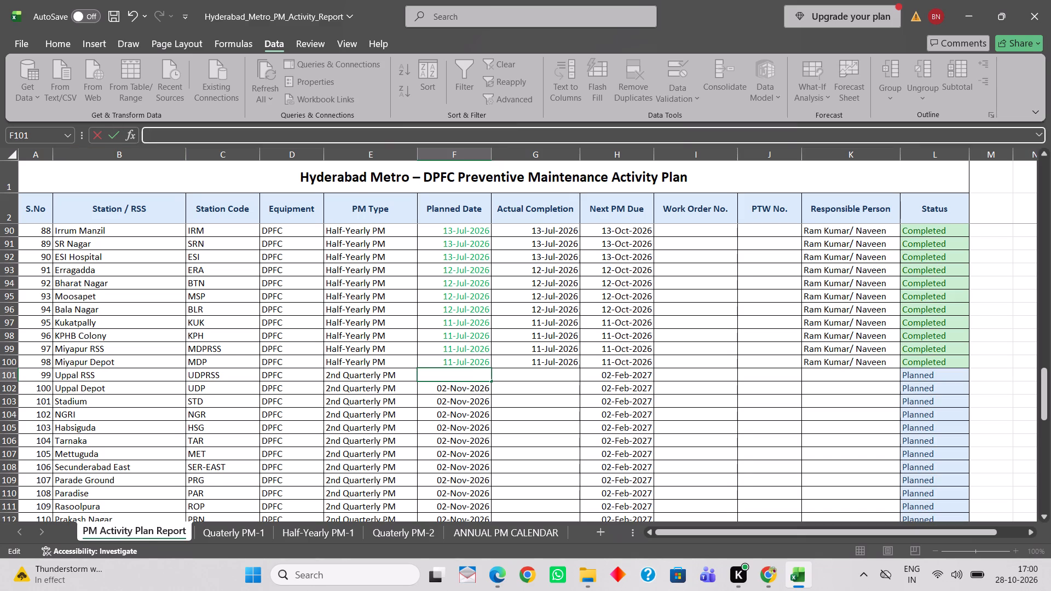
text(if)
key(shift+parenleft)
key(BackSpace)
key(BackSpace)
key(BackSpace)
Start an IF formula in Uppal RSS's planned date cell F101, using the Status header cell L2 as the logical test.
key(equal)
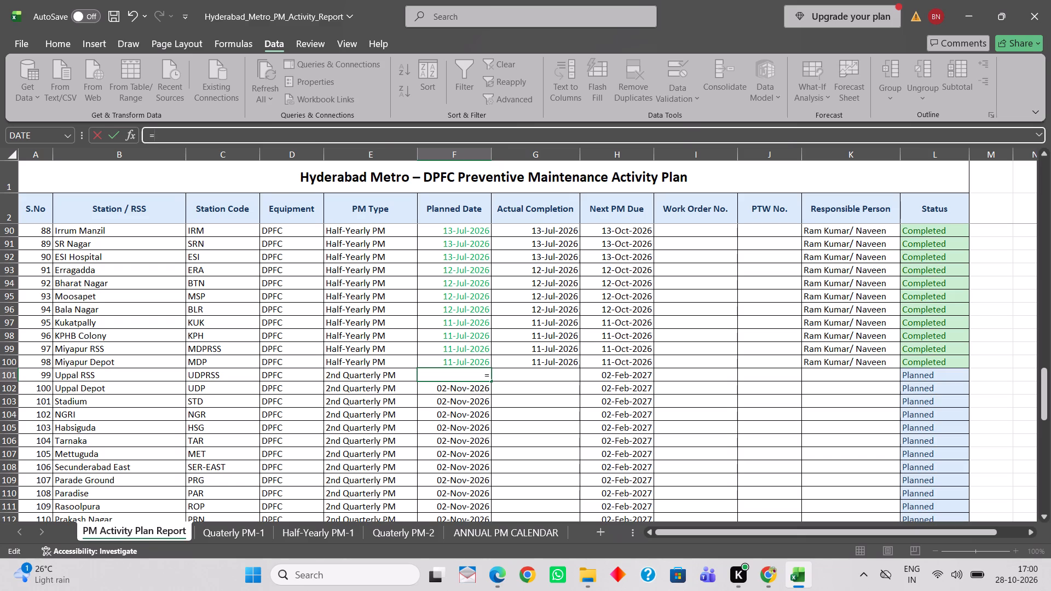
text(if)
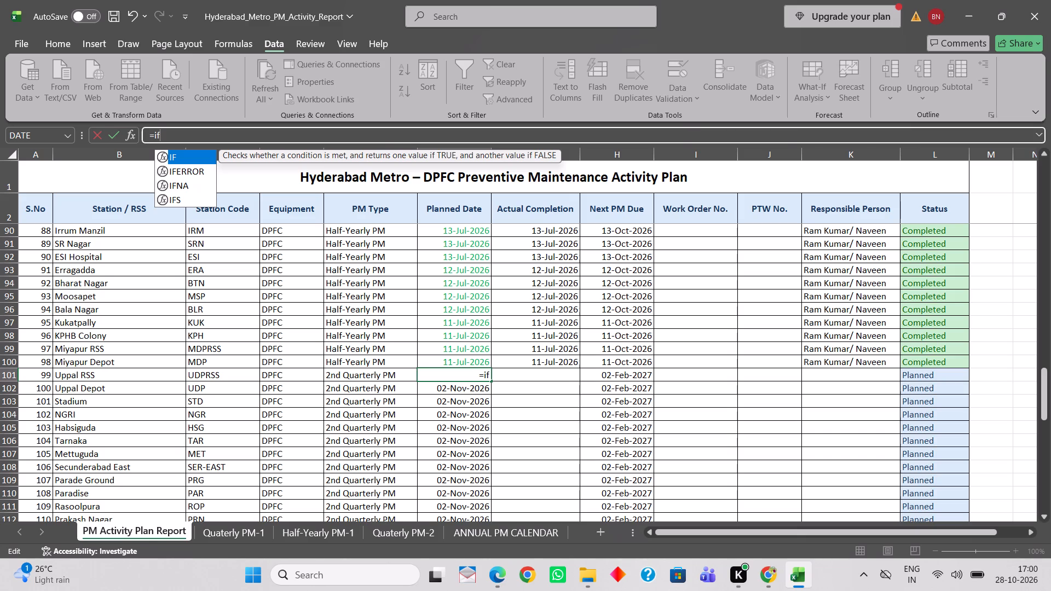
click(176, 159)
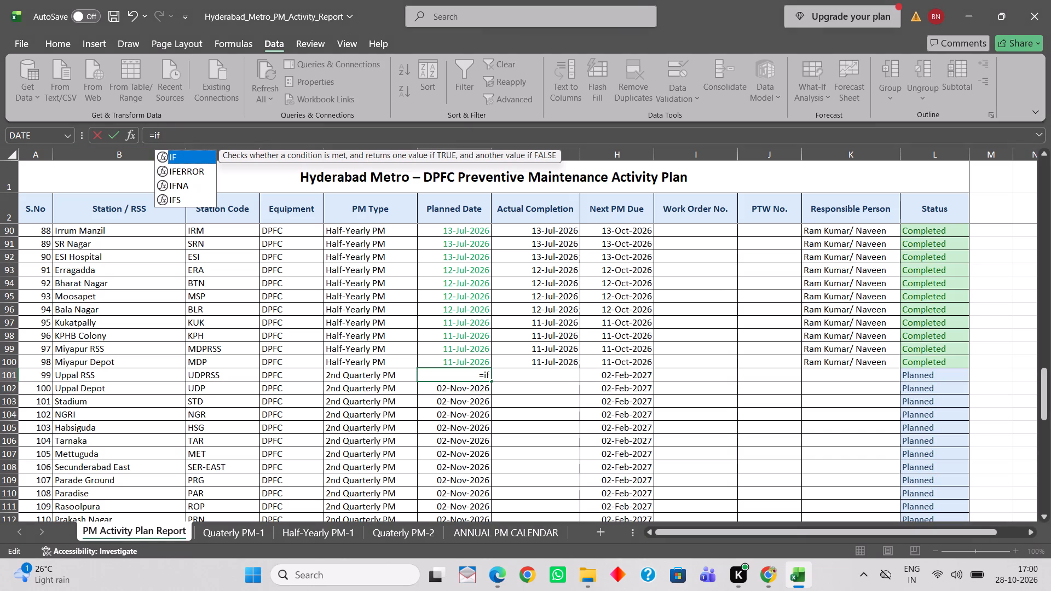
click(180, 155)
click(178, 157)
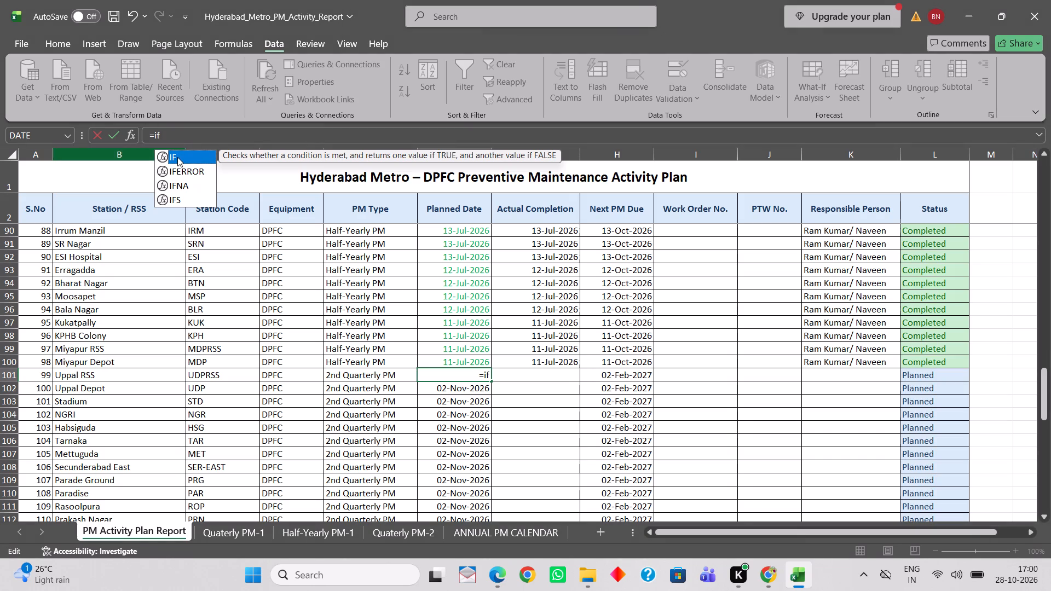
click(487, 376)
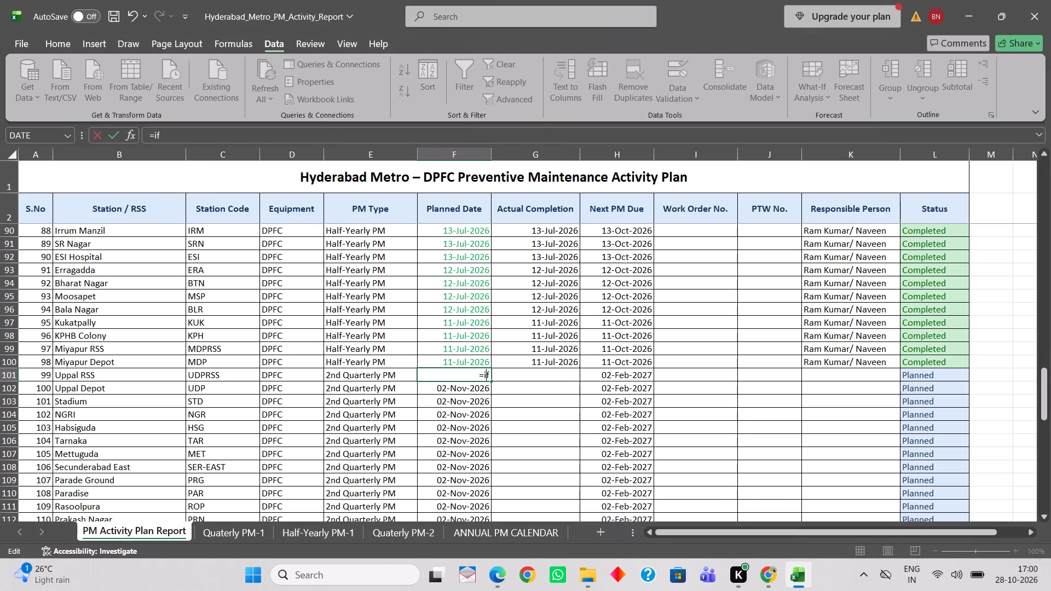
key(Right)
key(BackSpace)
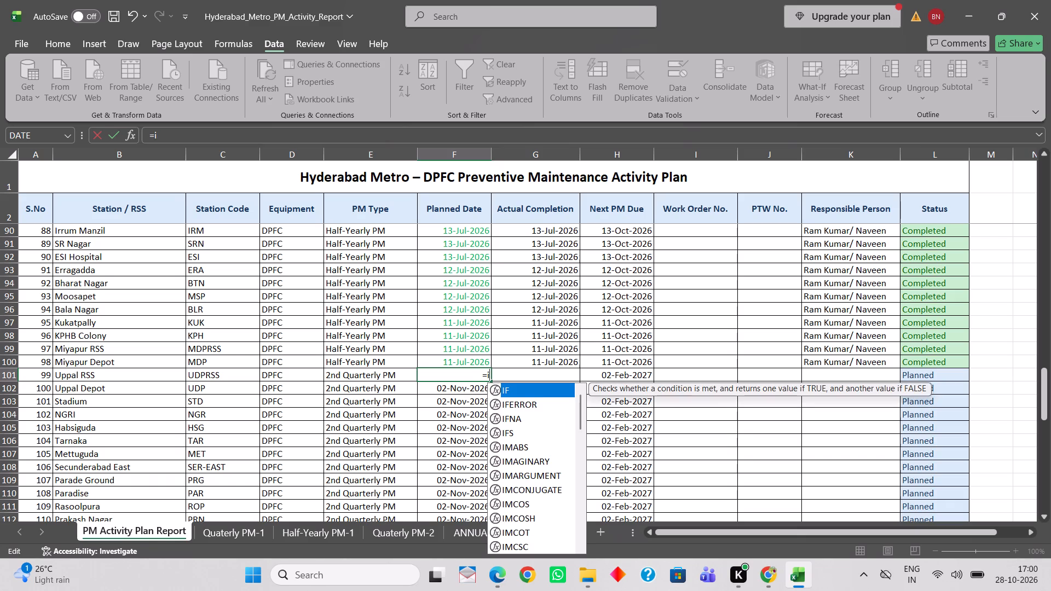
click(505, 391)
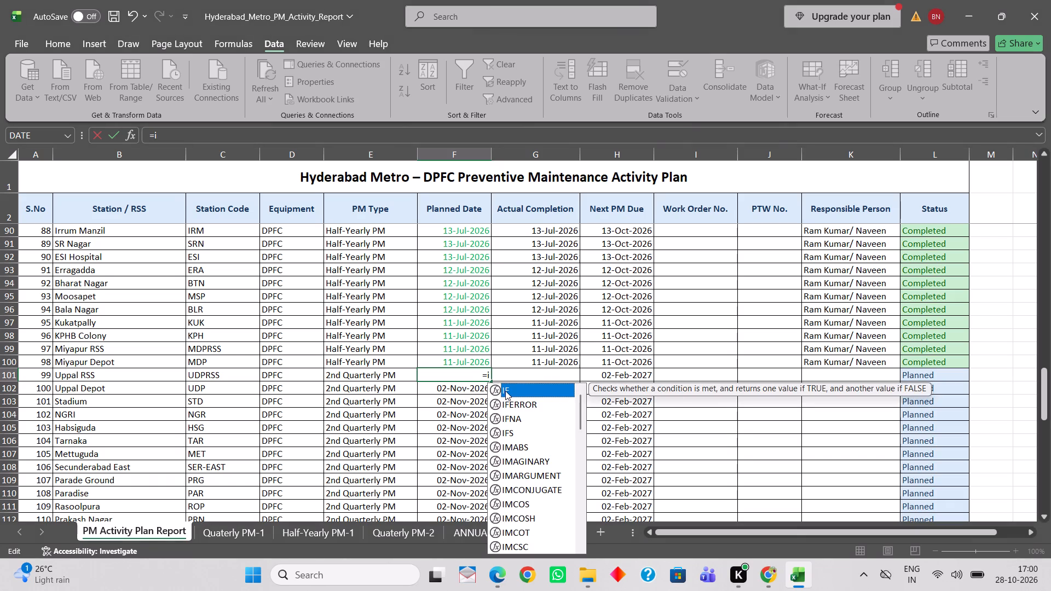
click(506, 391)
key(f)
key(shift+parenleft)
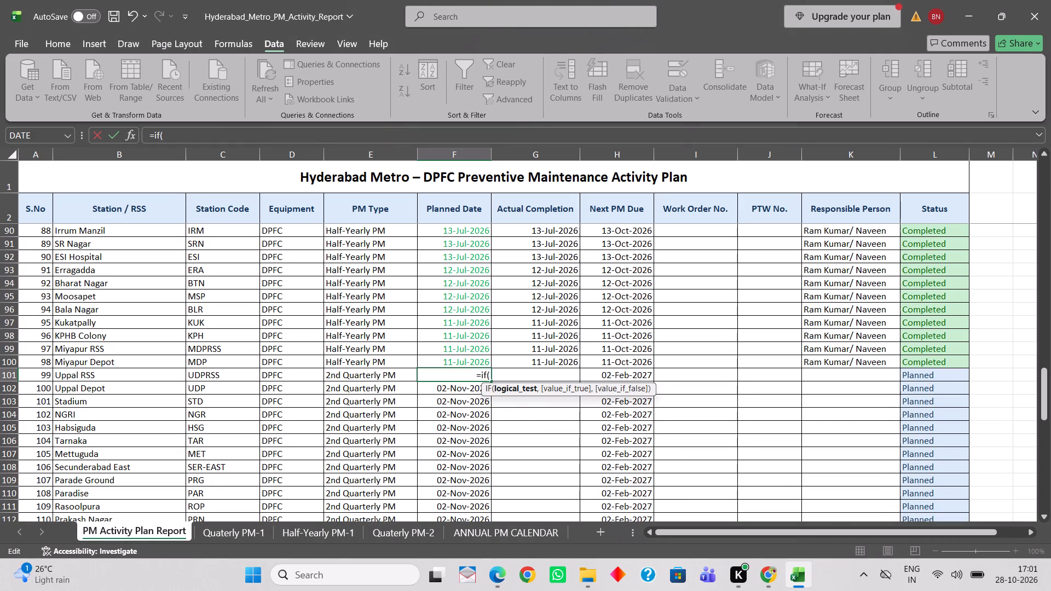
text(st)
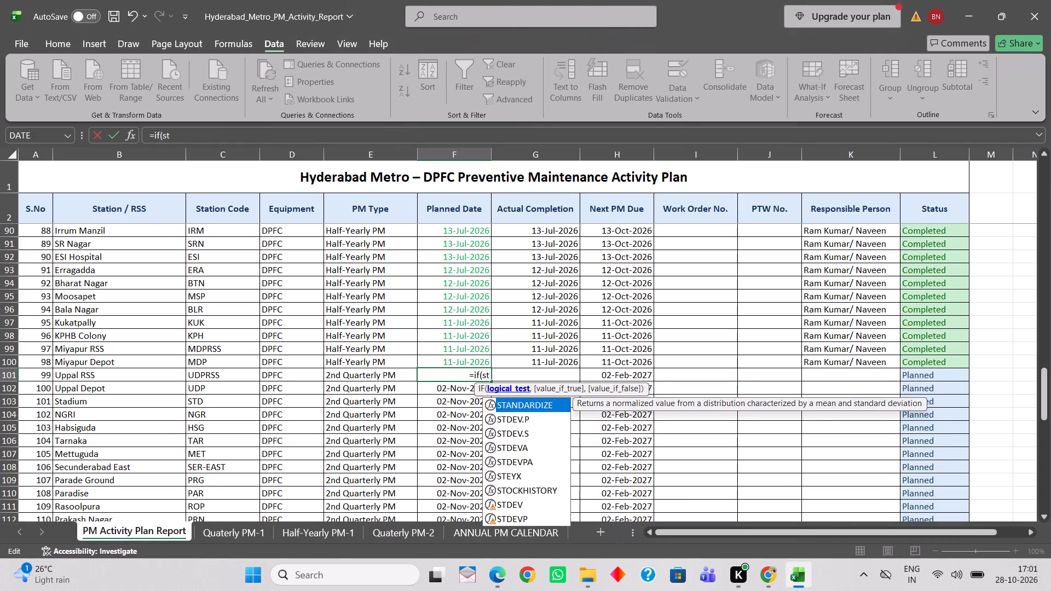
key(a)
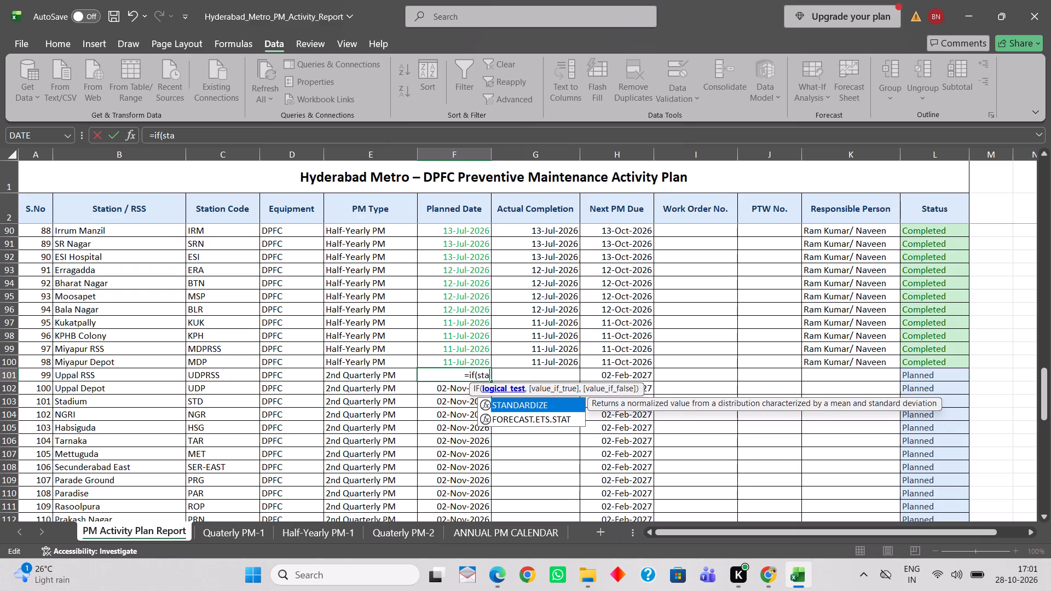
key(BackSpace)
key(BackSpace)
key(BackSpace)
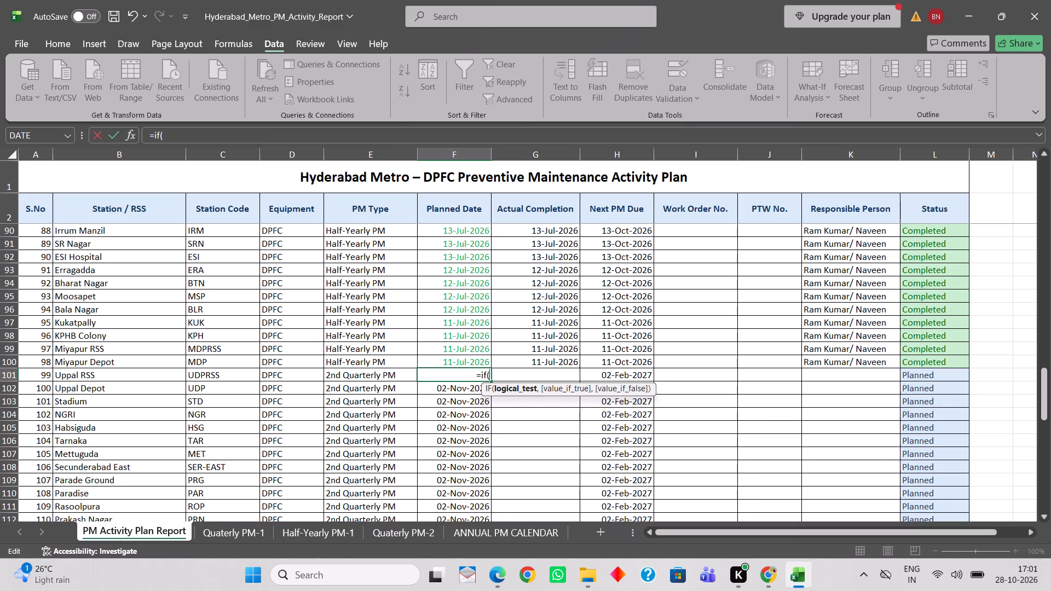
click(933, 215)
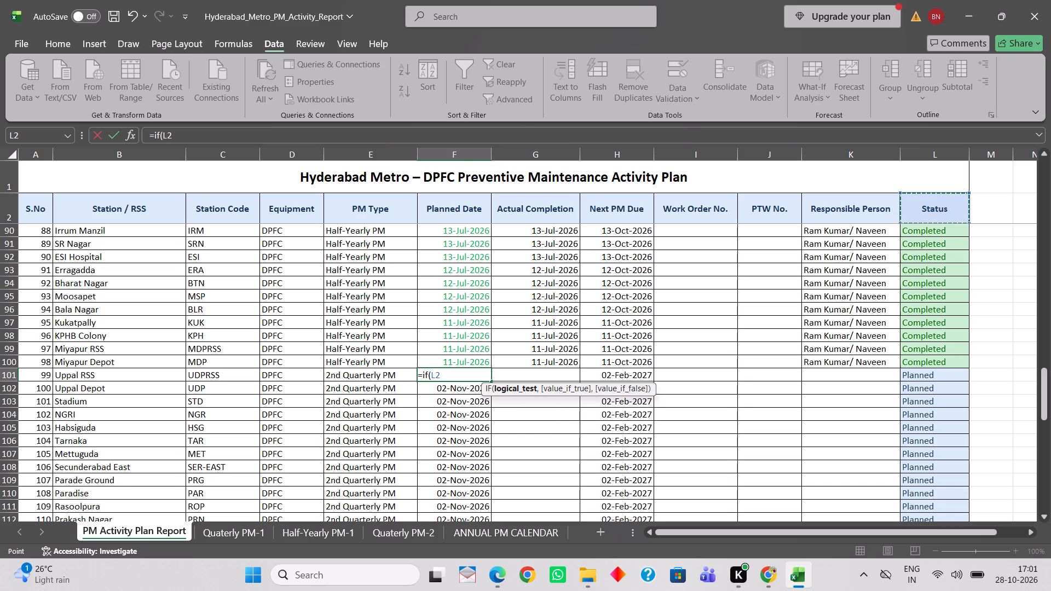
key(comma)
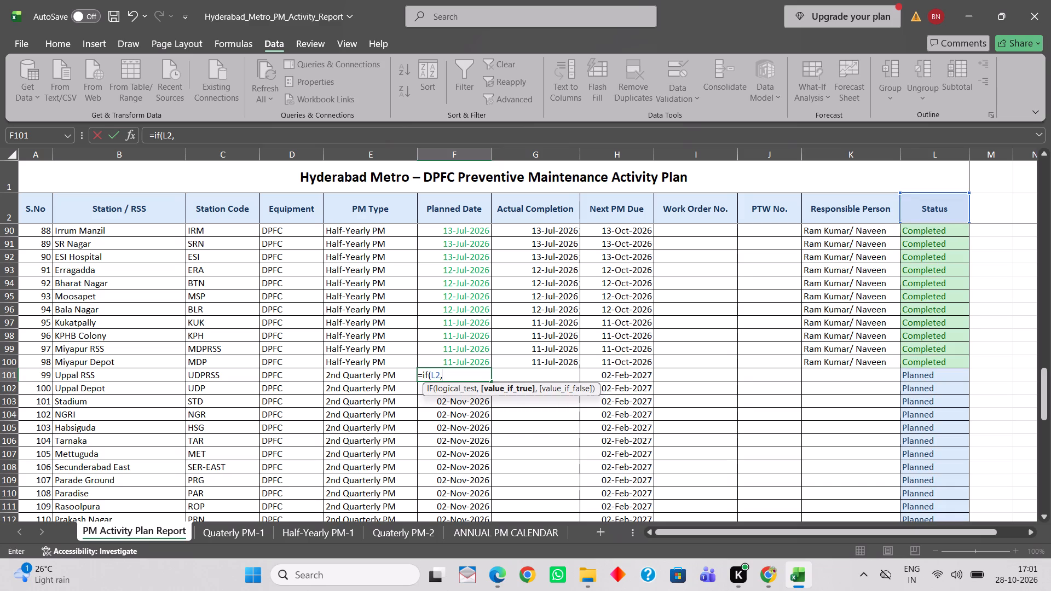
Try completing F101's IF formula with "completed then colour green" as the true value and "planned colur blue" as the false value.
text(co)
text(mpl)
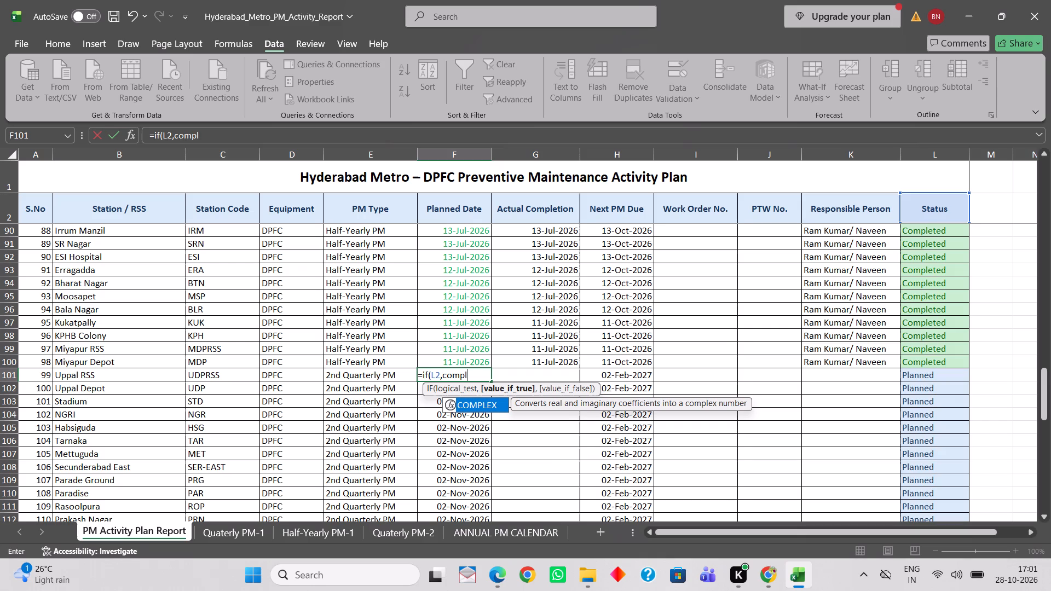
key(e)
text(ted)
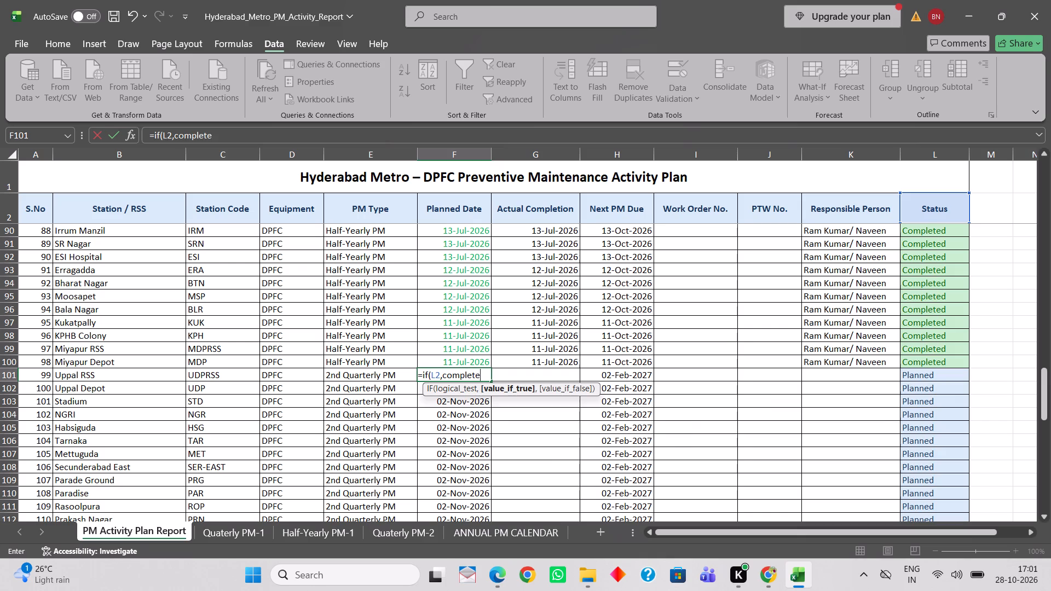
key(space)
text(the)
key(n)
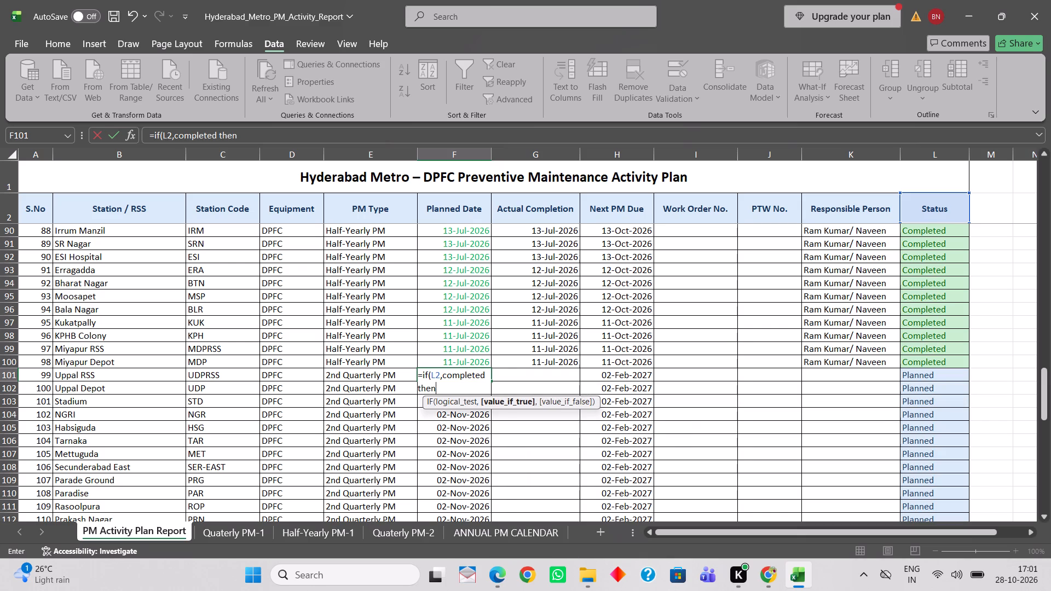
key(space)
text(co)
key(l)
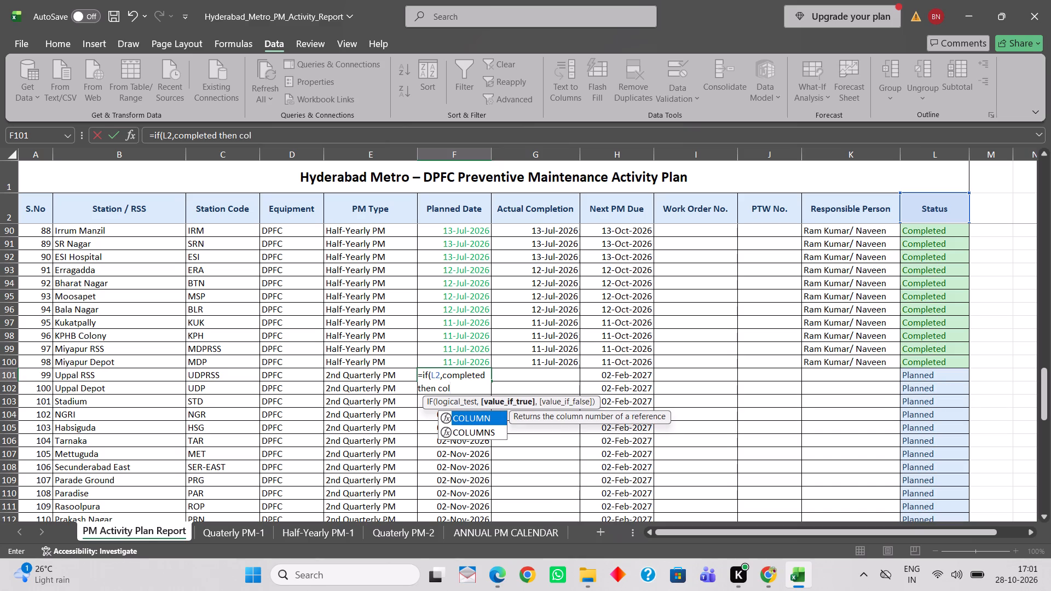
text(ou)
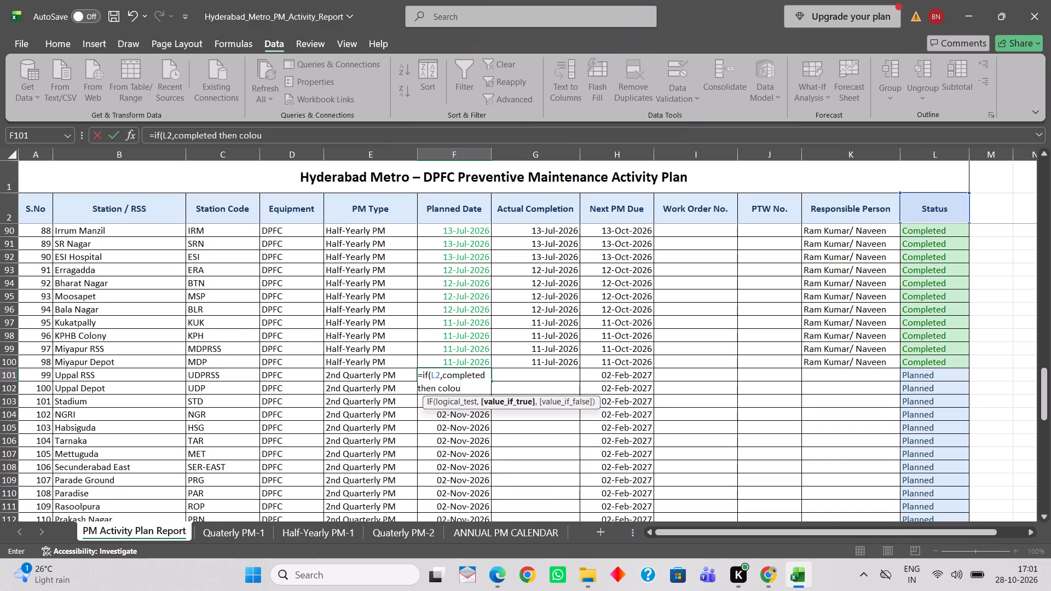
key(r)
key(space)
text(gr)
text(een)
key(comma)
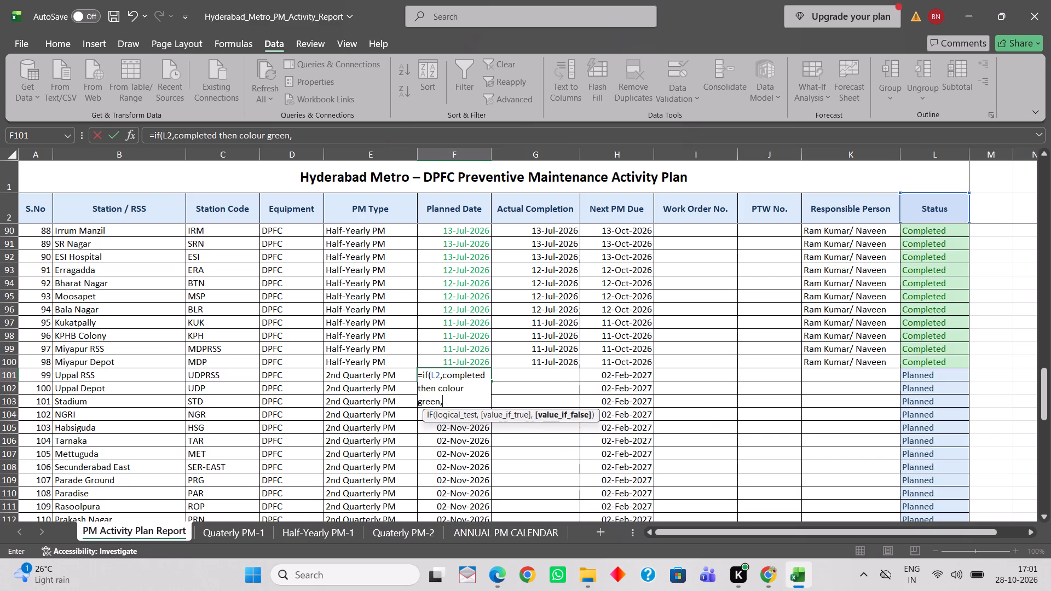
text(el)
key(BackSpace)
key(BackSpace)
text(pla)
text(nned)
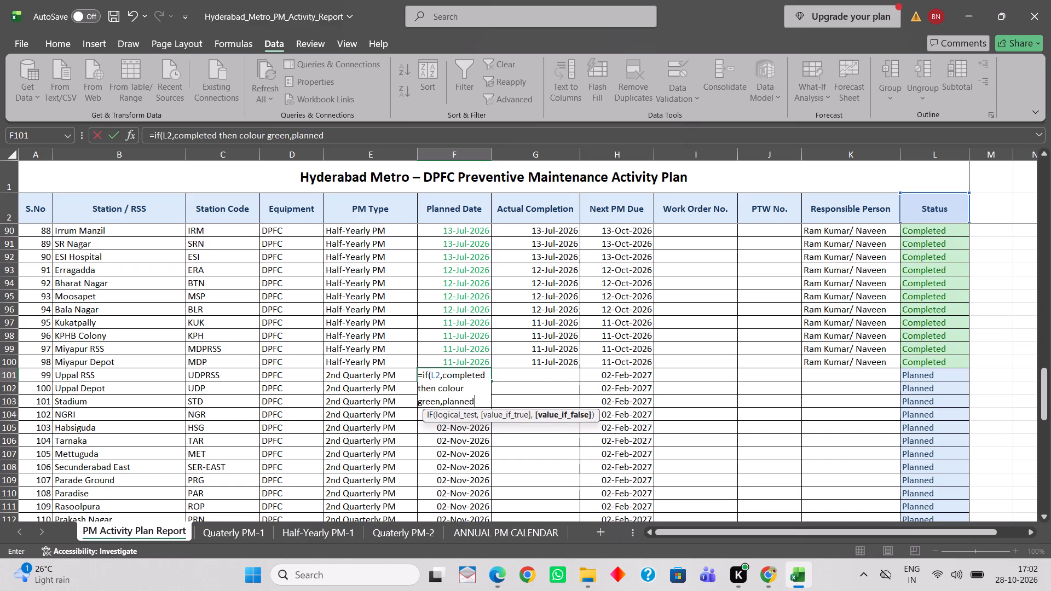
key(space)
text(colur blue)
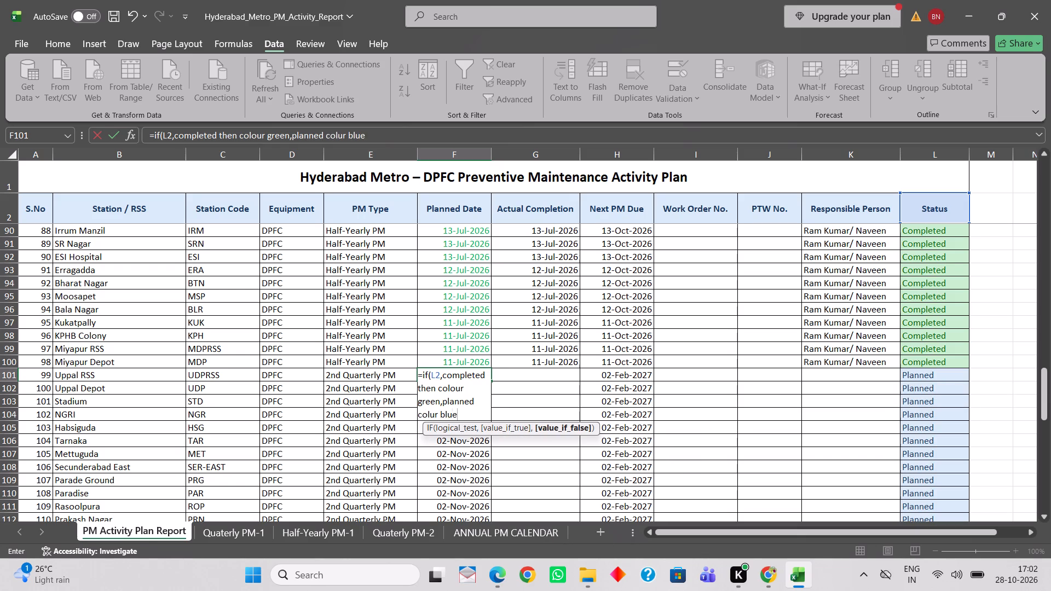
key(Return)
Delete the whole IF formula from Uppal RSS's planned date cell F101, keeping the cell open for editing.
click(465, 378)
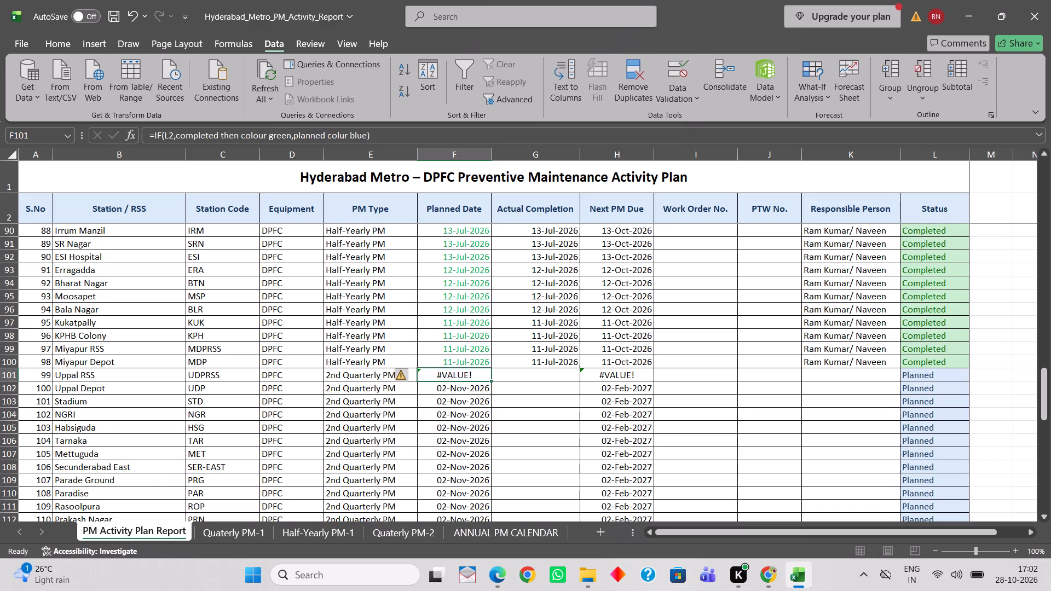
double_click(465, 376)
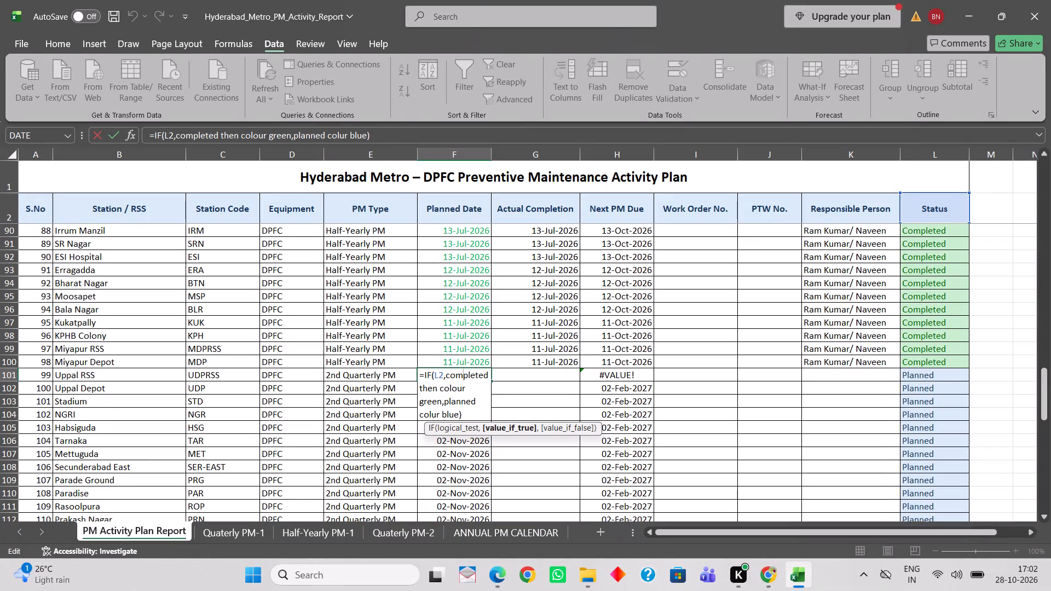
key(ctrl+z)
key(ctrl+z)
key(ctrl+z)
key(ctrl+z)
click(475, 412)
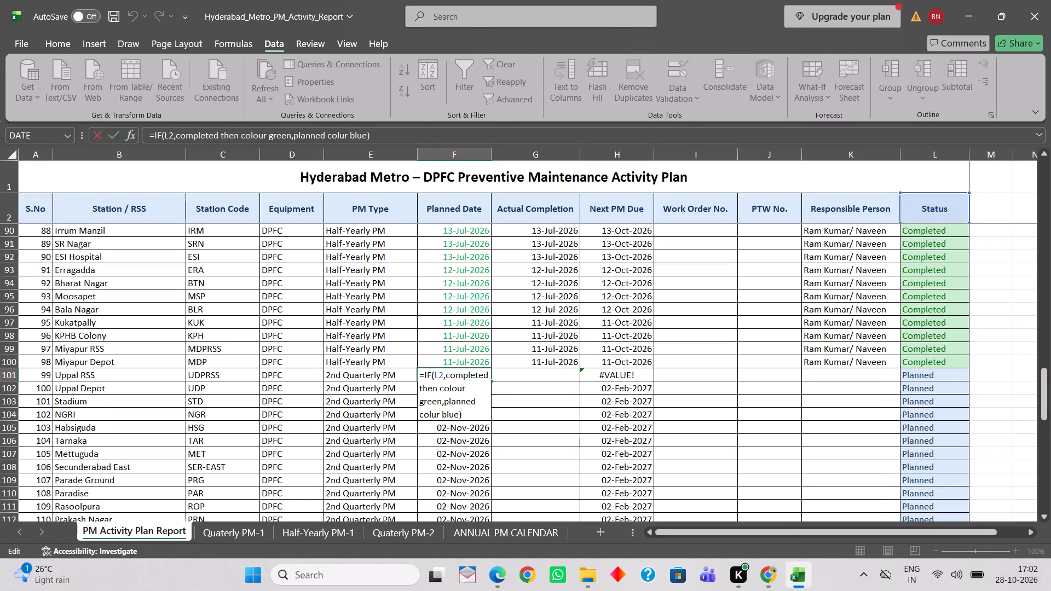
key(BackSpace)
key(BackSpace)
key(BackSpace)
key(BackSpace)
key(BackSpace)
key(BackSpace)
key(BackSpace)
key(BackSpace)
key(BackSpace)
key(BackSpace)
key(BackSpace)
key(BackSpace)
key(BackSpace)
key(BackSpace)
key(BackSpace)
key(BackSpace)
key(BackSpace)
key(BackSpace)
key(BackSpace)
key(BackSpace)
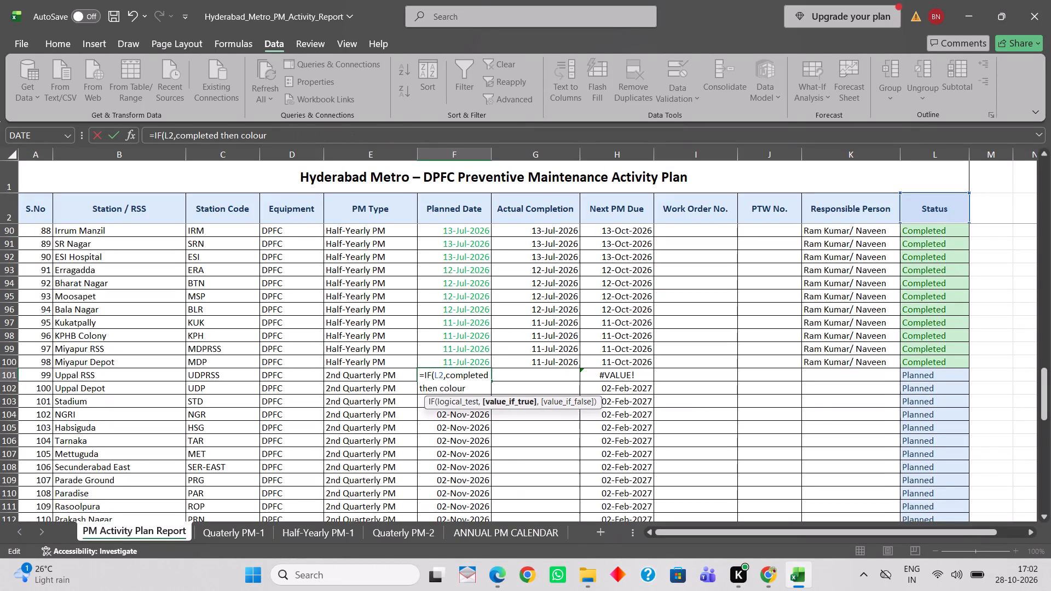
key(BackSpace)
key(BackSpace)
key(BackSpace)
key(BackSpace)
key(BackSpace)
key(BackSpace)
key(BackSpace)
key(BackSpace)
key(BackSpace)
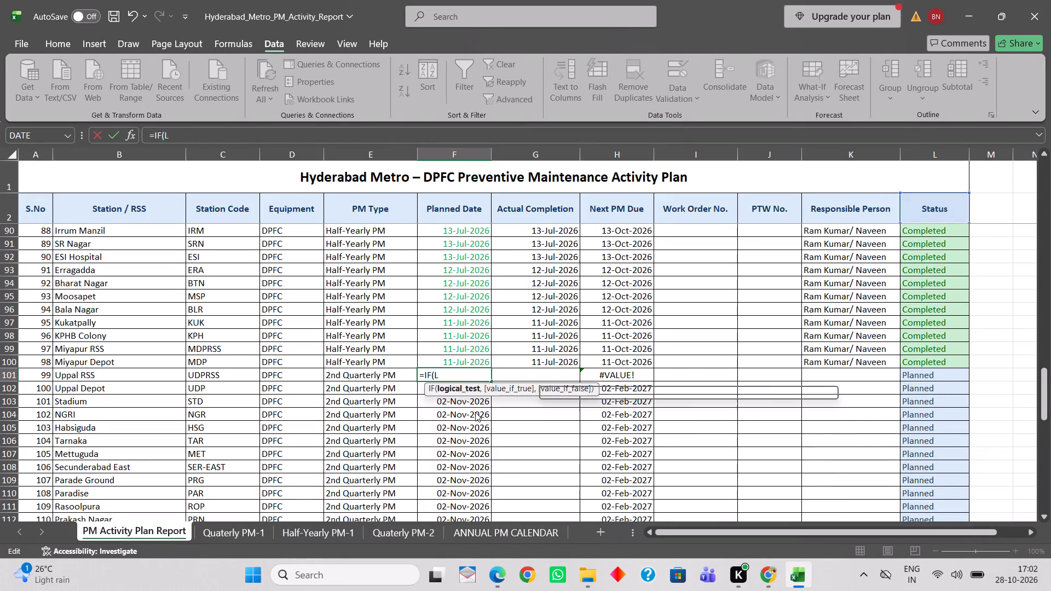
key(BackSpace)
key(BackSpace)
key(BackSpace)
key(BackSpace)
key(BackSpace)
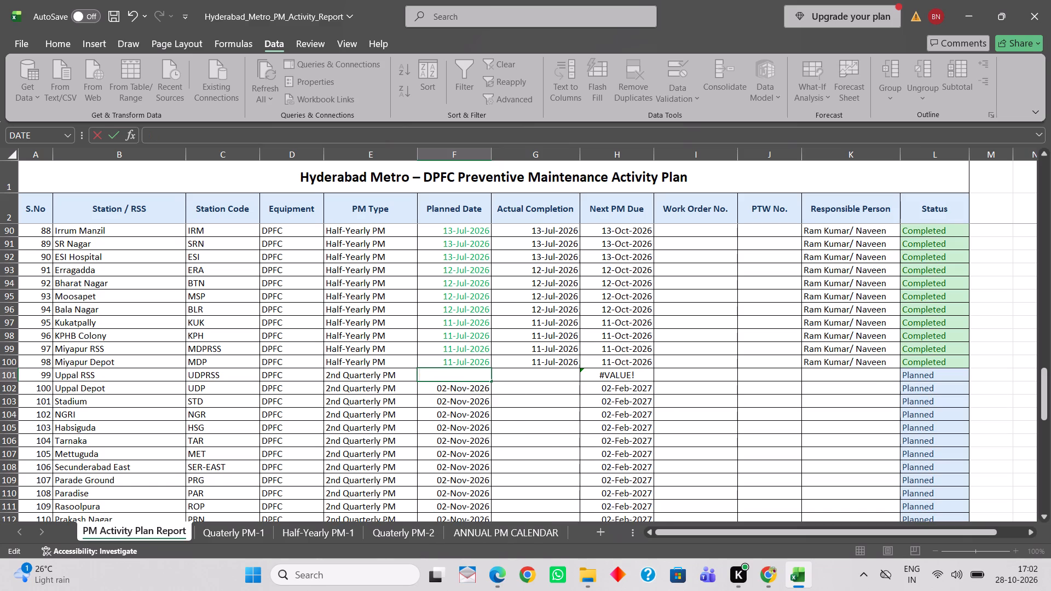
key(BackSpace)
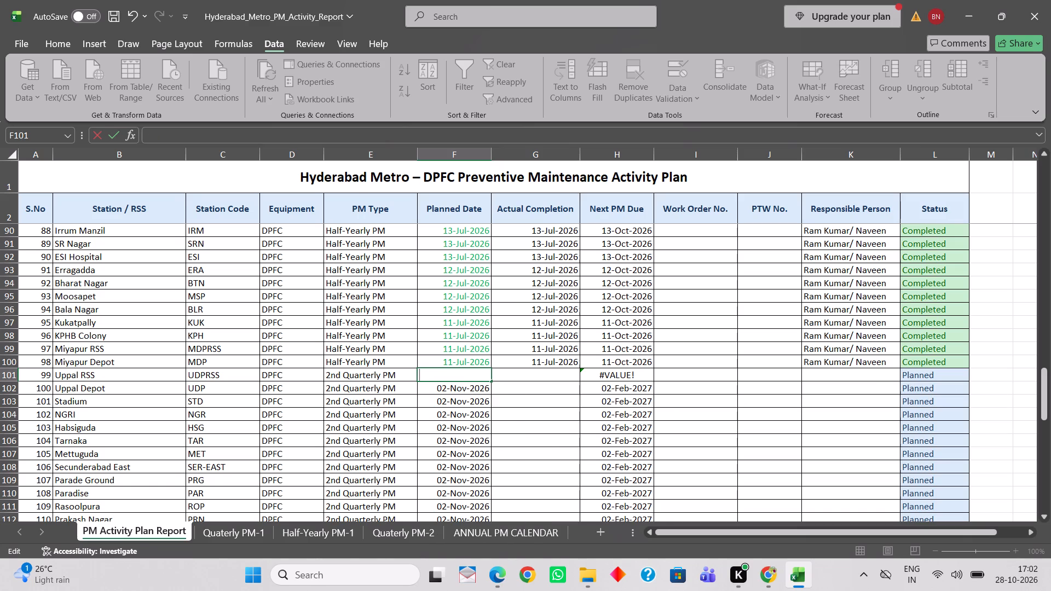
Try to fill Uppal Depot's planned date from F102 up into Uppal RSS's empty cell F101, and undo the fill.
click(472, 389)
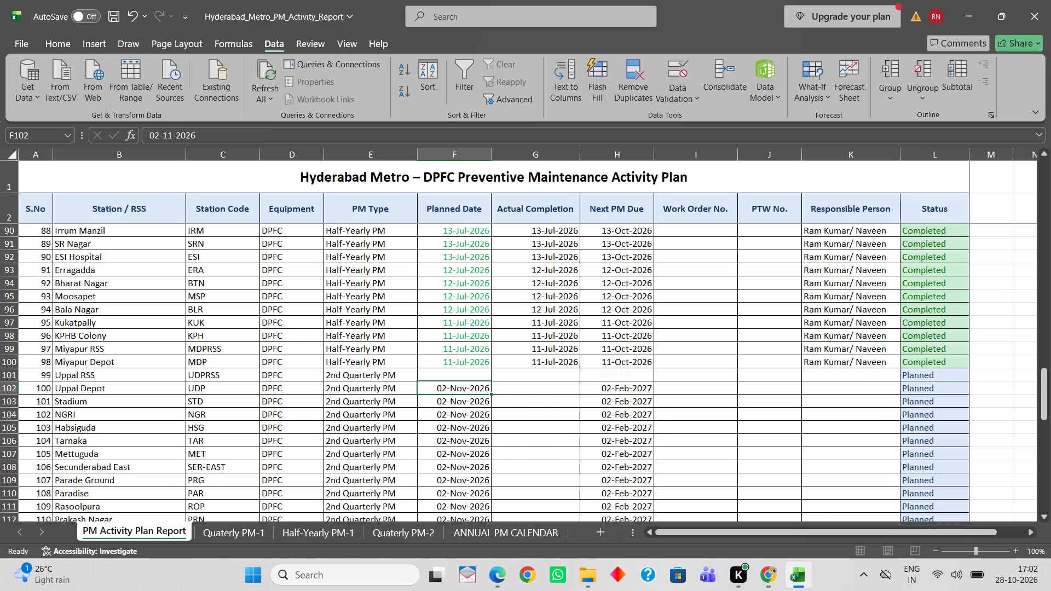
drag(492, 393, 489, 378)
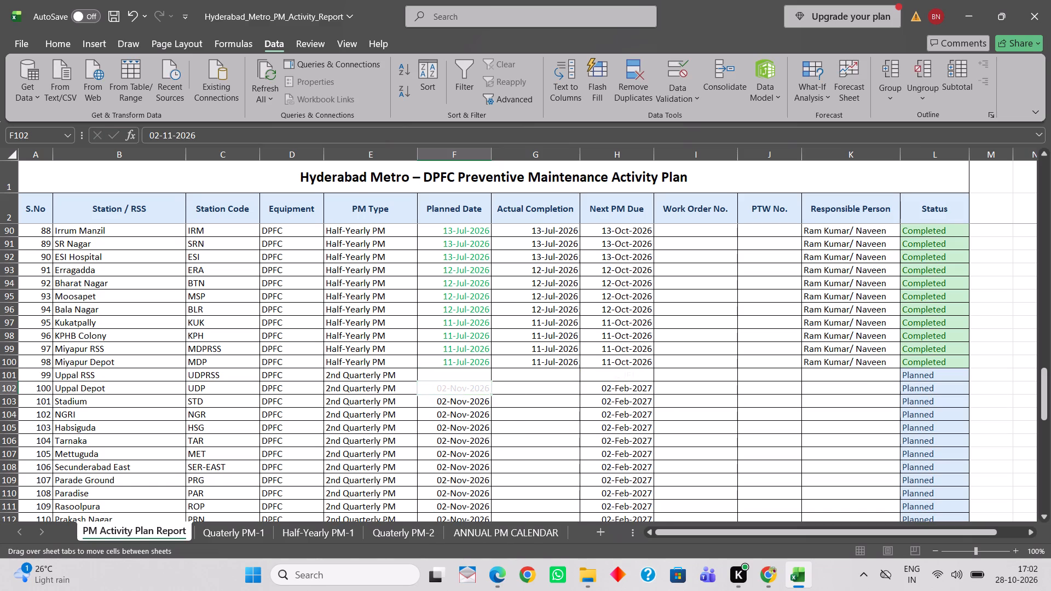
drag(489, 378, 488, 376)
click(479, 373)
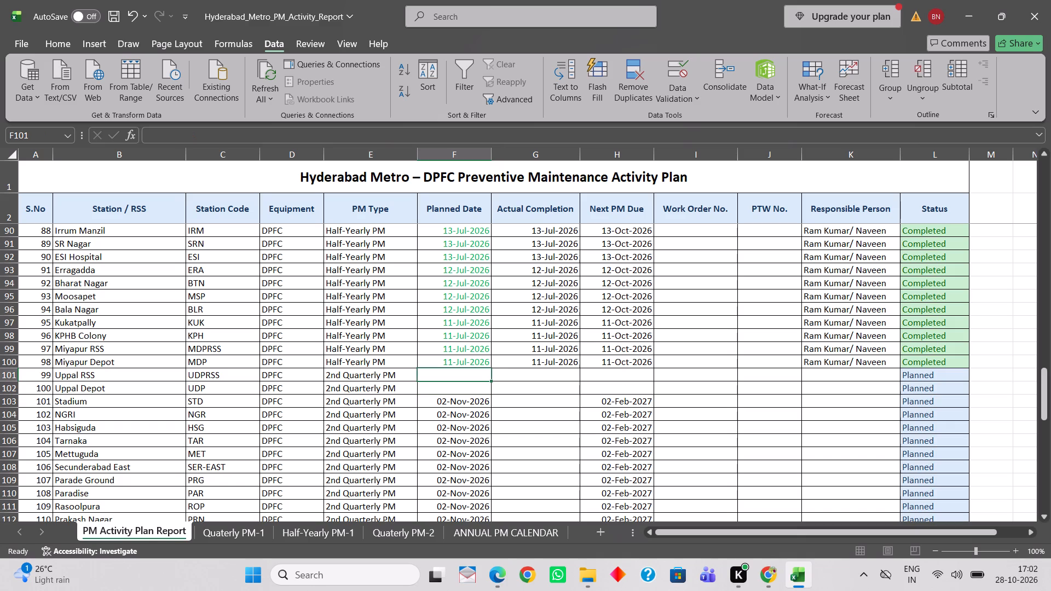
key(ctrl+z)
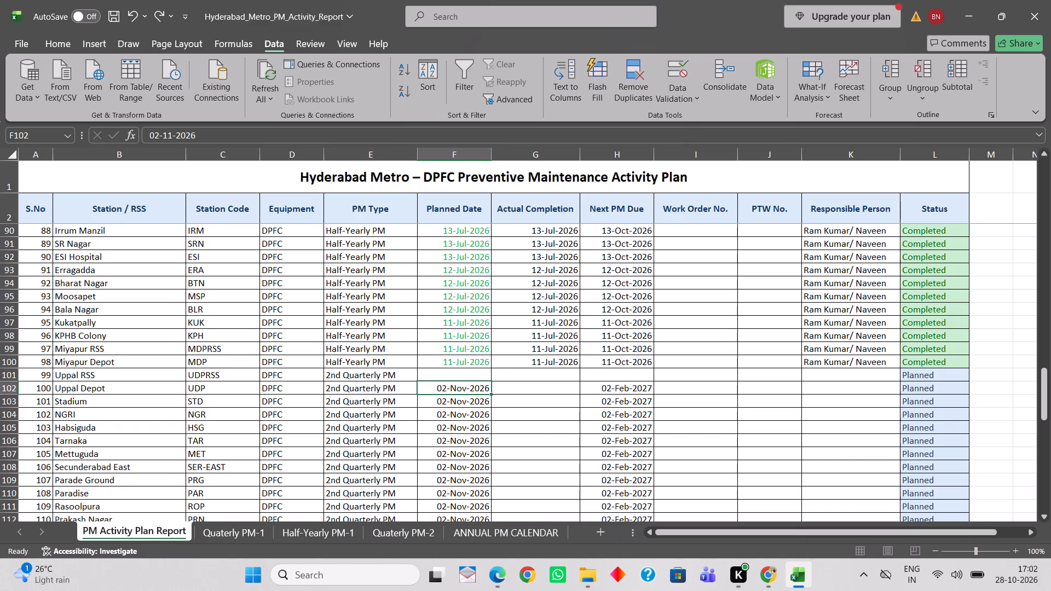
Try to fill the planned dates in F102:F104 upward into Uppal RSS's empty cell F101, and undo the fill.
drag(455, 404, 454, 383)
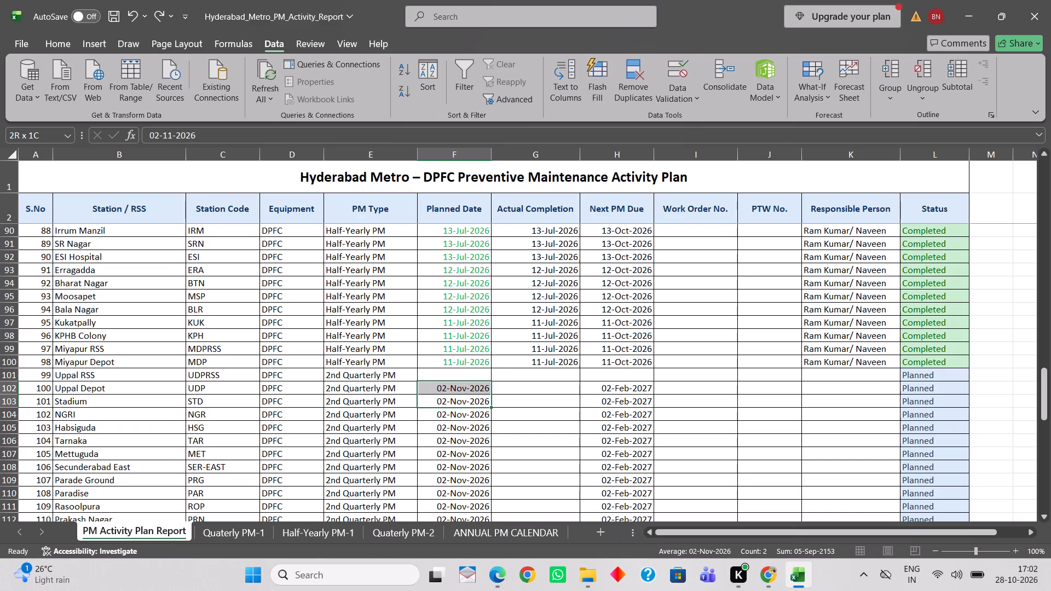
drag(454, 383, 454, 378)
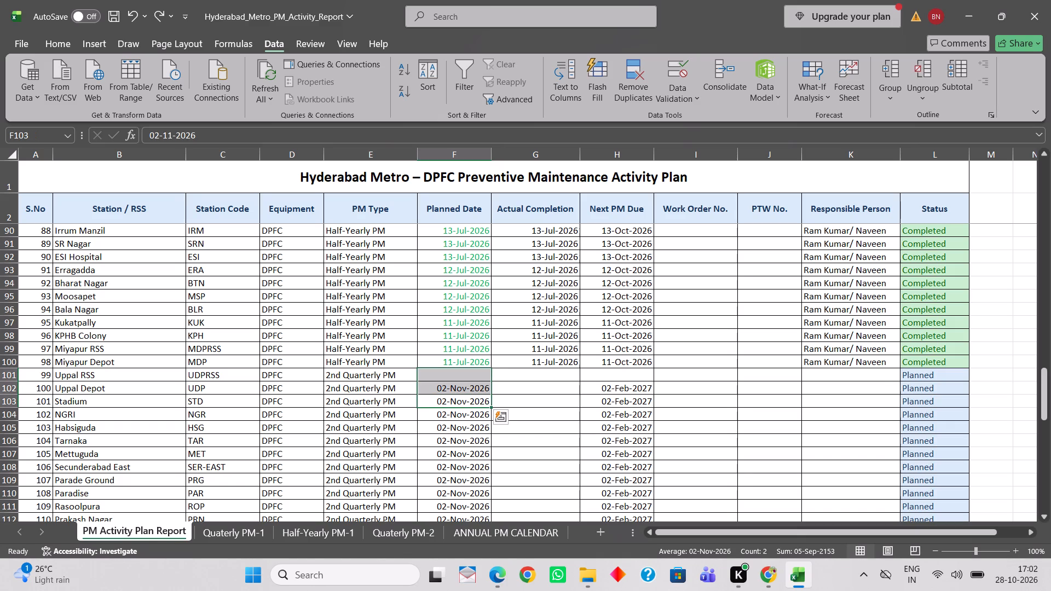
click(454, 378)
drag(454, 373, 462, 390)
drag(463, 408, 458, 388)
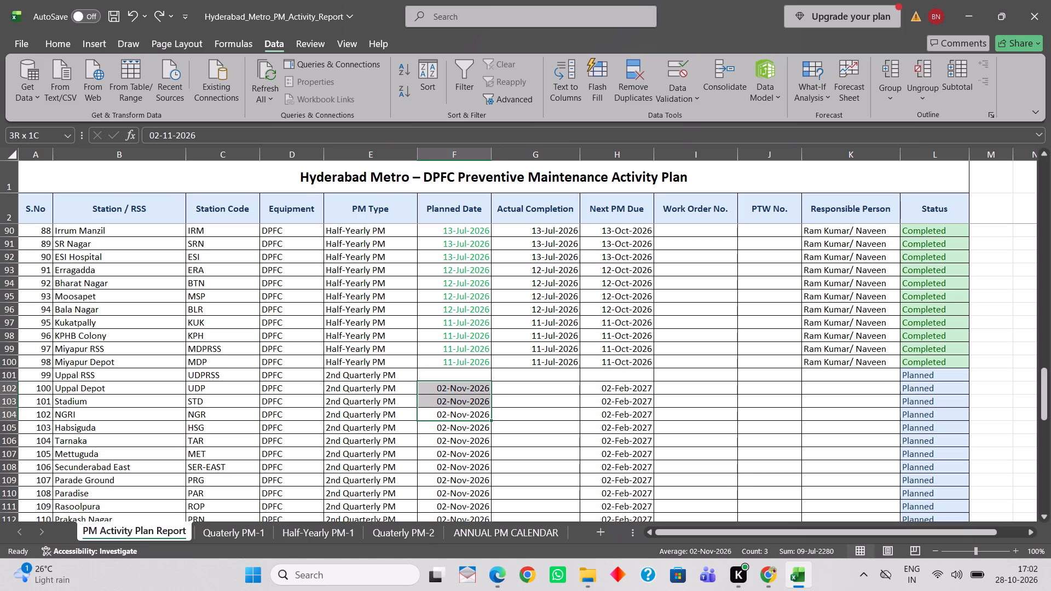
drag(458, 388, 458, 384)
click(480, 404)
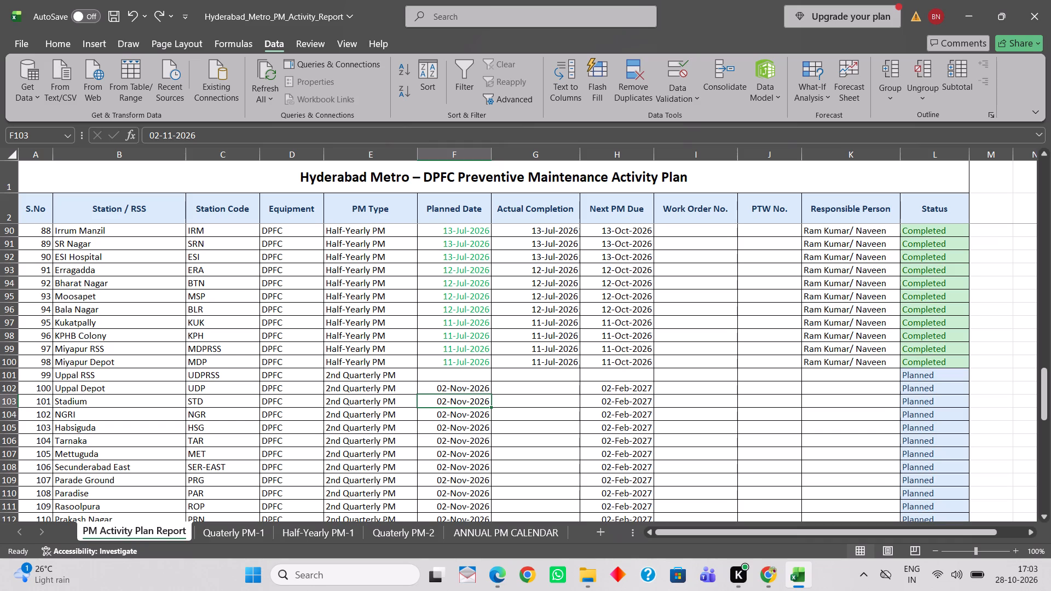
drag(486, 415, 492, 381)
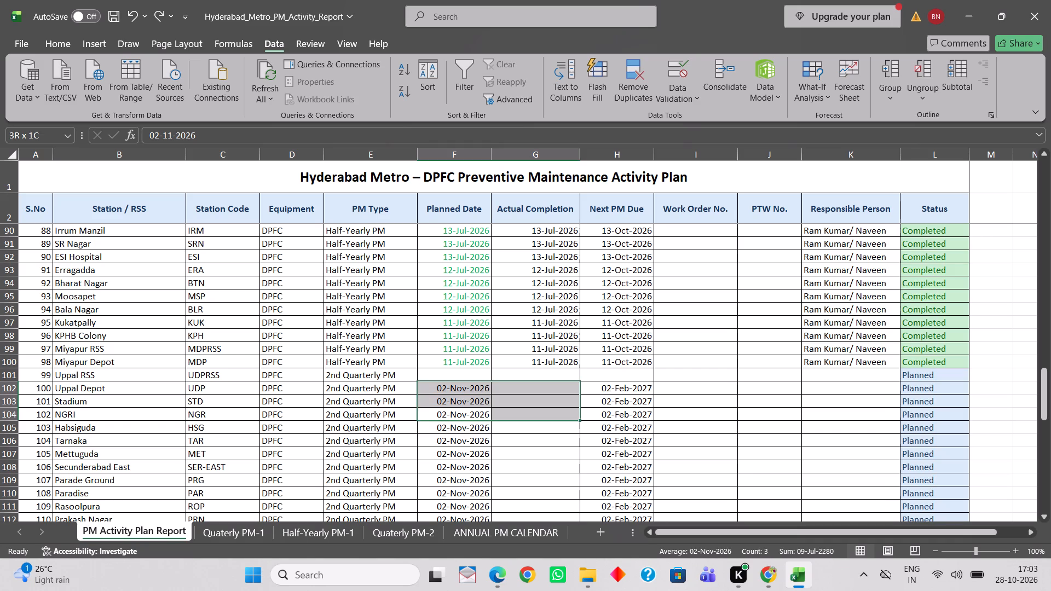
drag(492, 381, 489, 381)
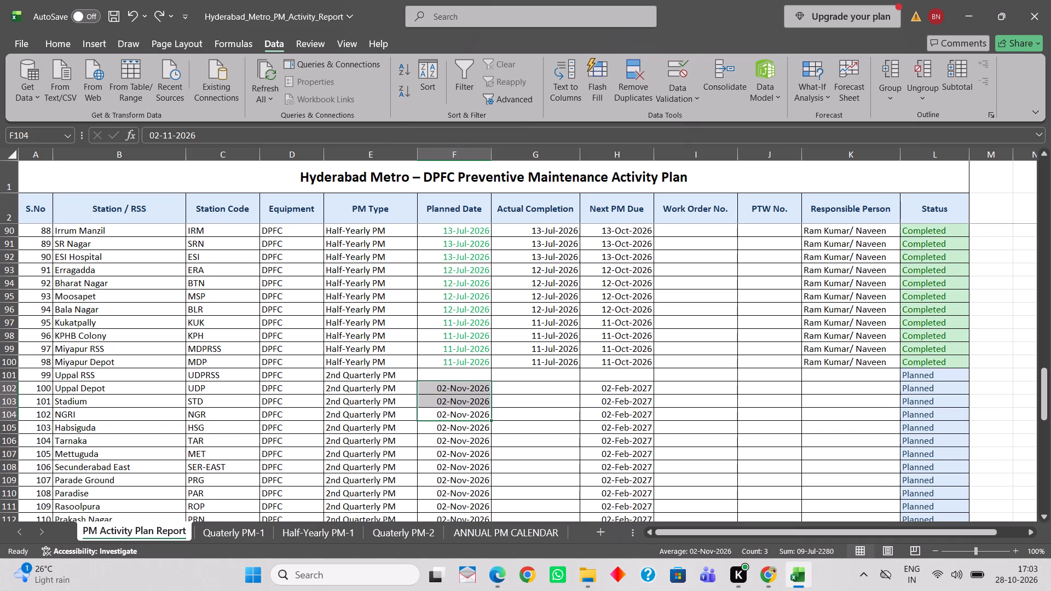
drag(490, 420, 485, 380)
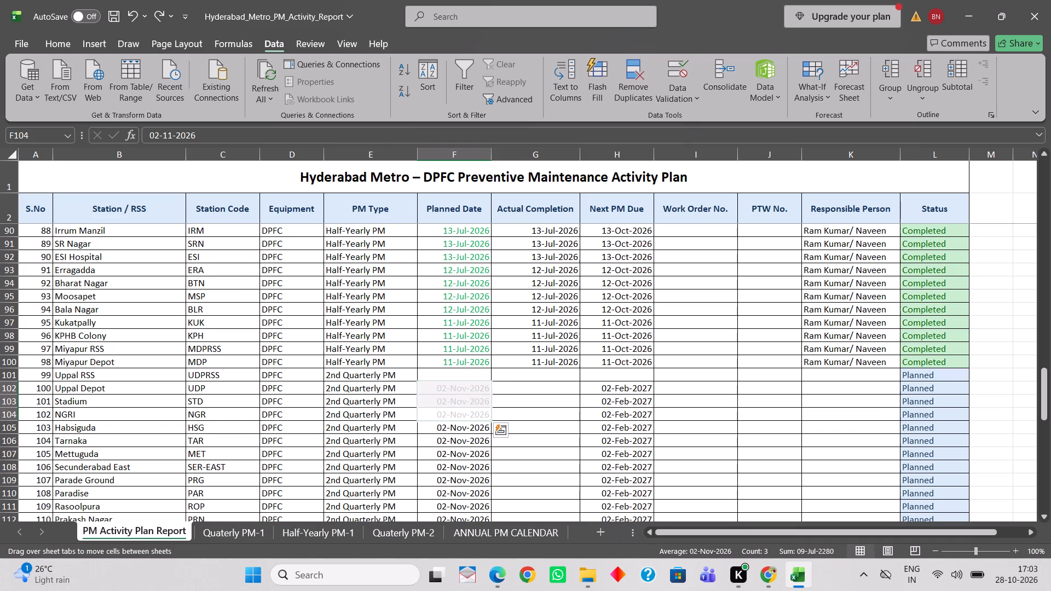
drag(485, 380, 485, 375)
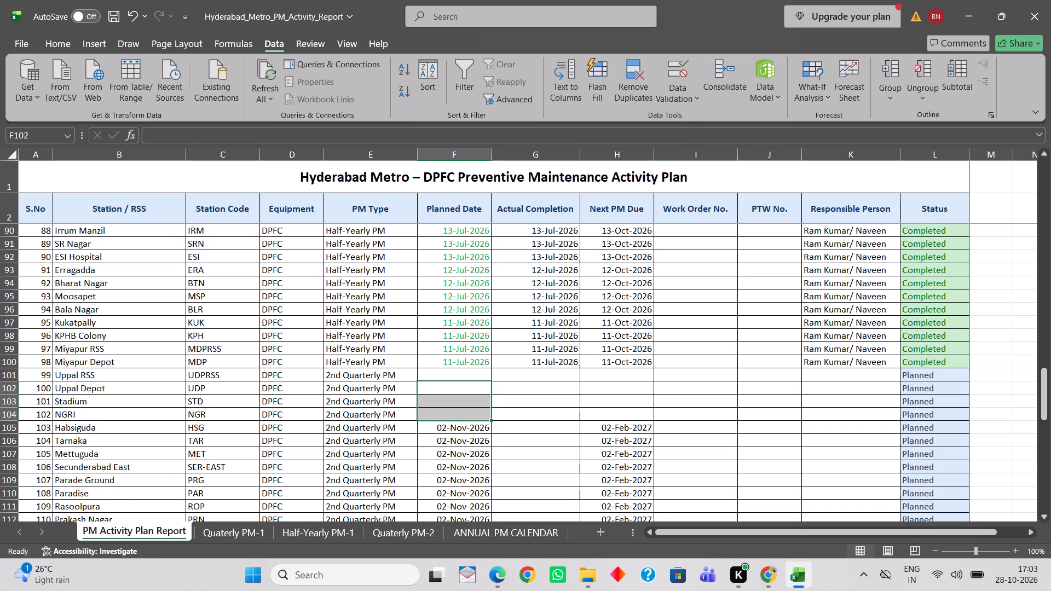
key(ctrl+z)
Enter 02-Nov-2026 as the planned date of Uppal RSS's 2nd Quarterly PM in cell F101.
click(478, 379)
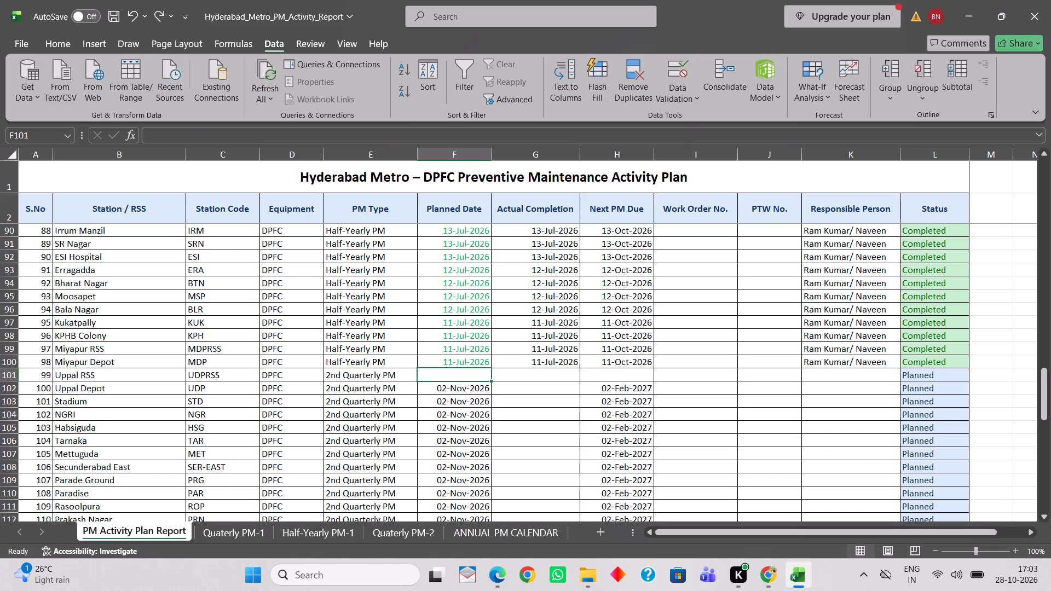
click(454, 378)
text(02)
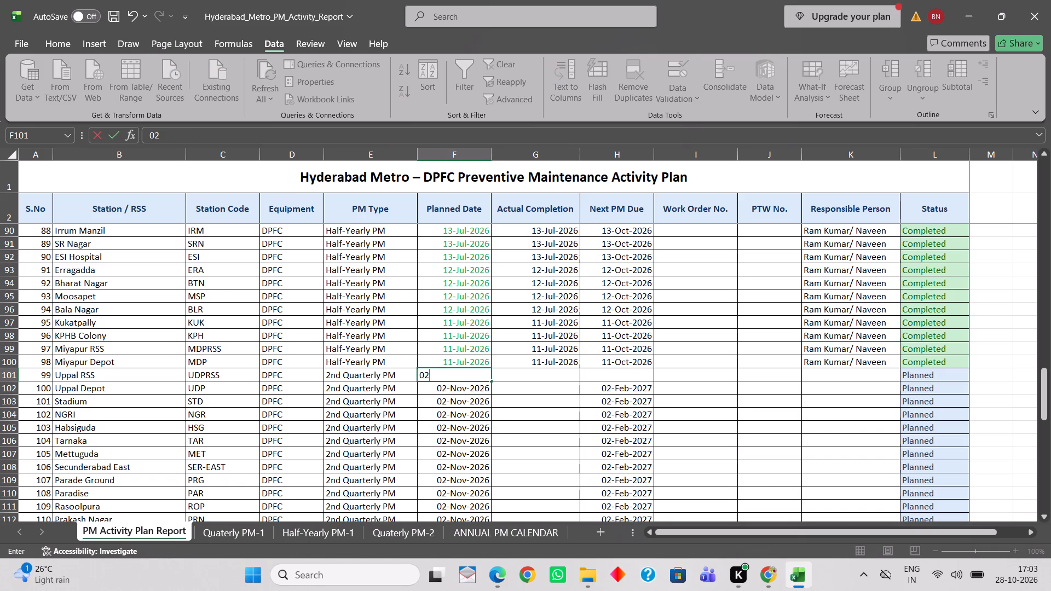
key(minus)
key(shift+n)
text(ov)
key(minus)
text(202)
key(6)
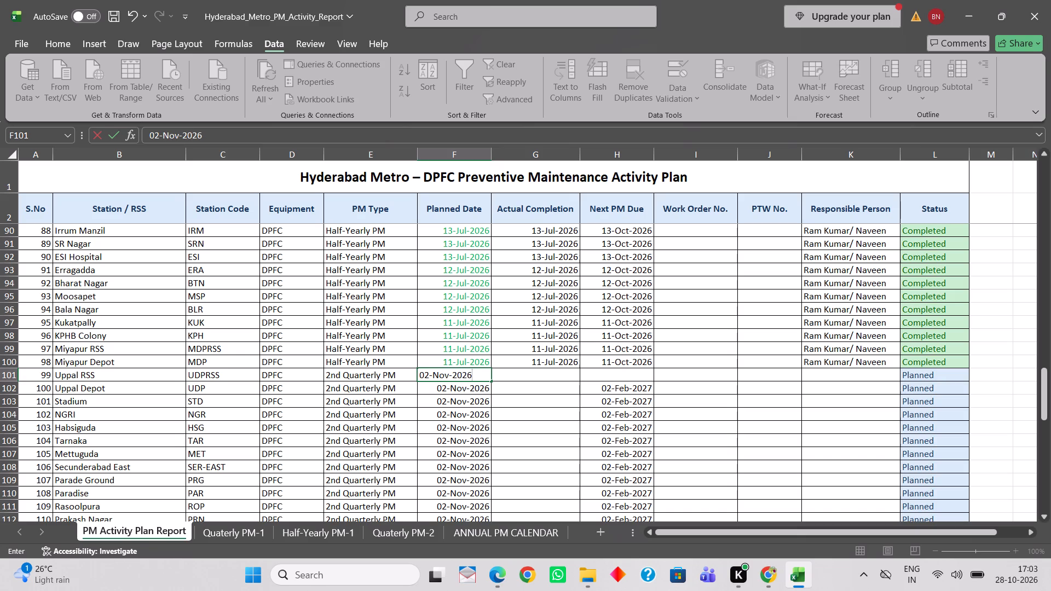
key(Return)
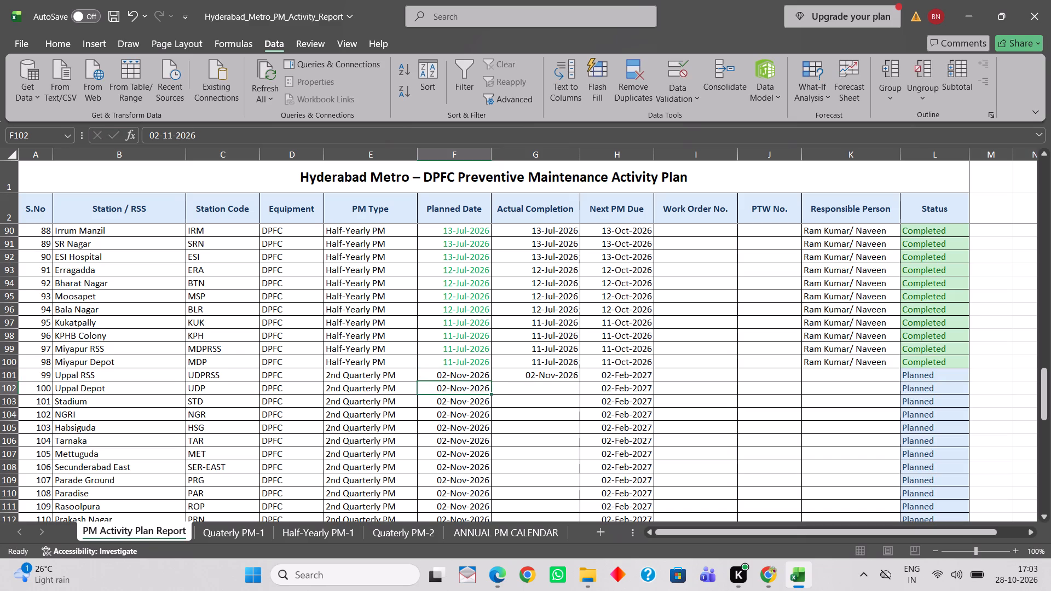
Delete the formula from the Actual Completion cell G101 of Uppal RSS's 2nd Quarterly PM, leaving it empty.
scroll(532, 398, up, 2)
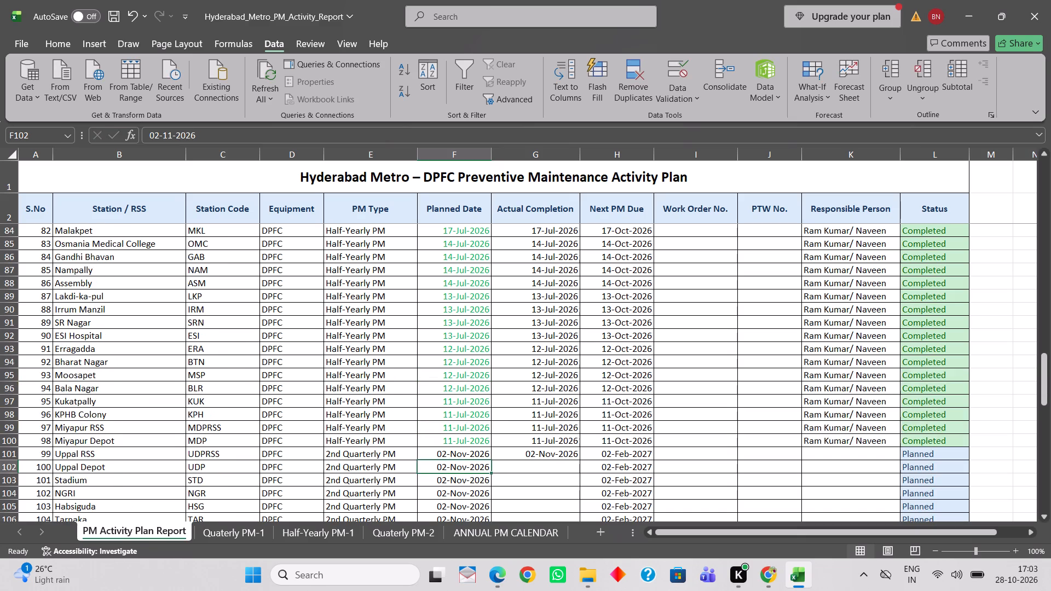
scroll(532, 398, down, 2)
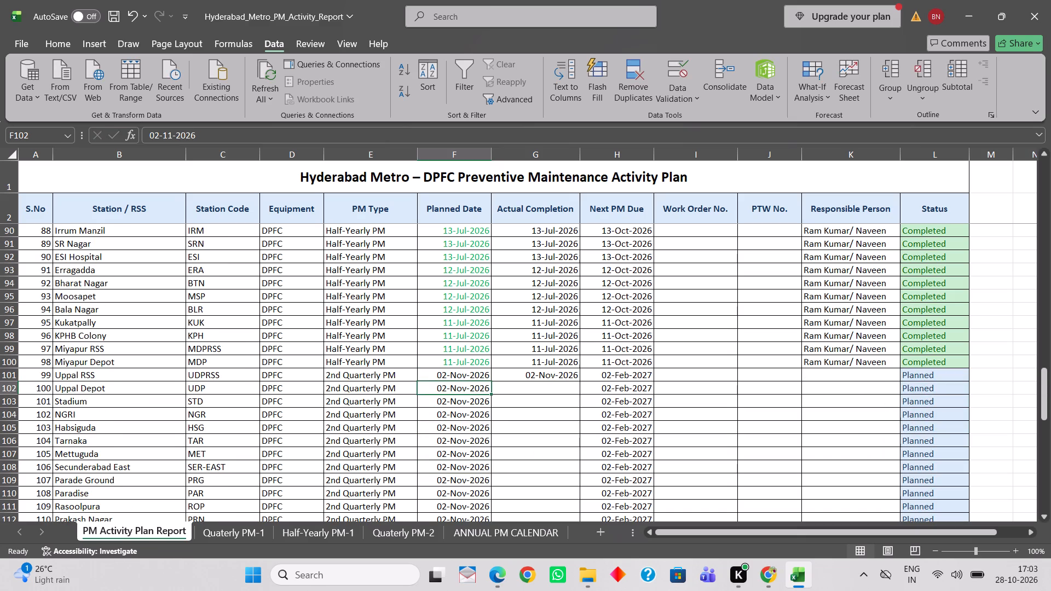
double_click(536, 375)
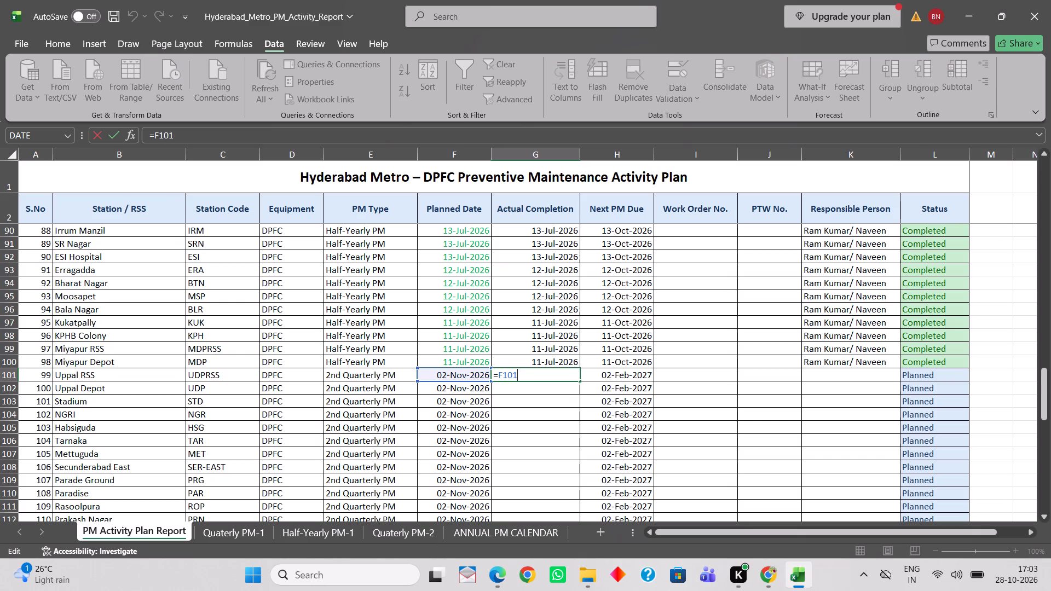
key(BackSpace)
key(BackSpace)
key(BackSpace)
key(BackSpace)
key(BackSpace)
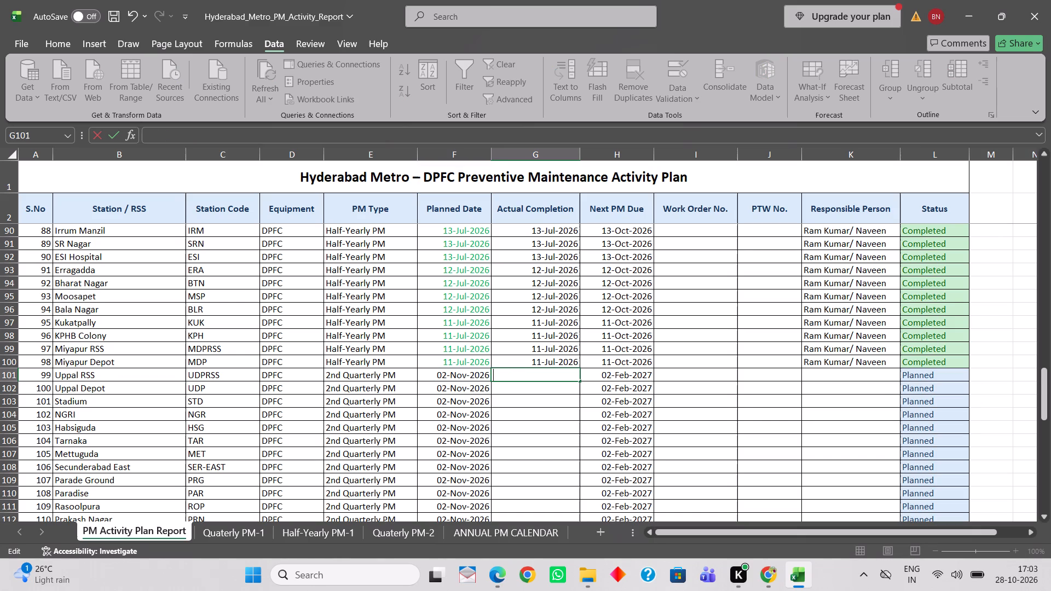
key(Return)
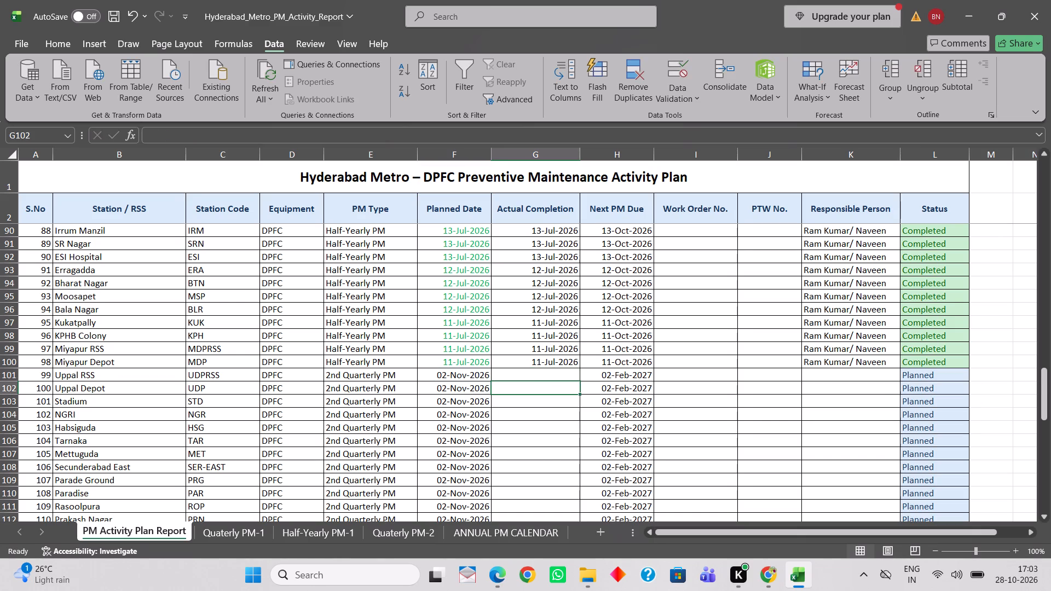
Review the planned dates, completion dates and statuses across the activity plan's 1st Quarterly and Half-Yearly PM rows.
click(470, 386)
click(655, 385)
click(804, 372)
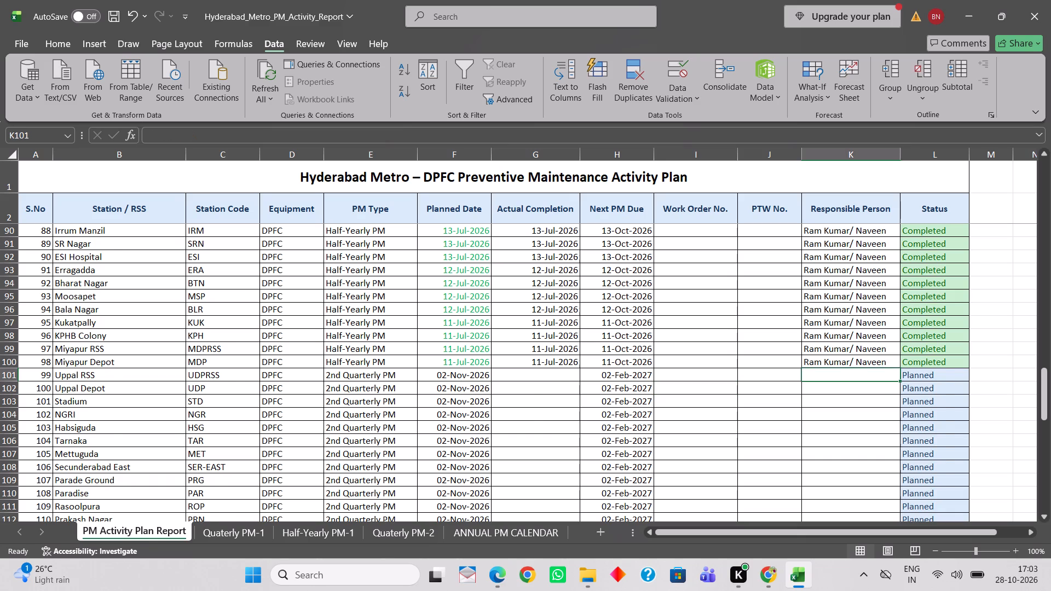
scroll(877, 397, up, 3)
scroll(877, 397, down, 5)
scroll(877, 397, up, 8)
scroll(877, 397, down, 1)
scroll(877, 397, up, 3)
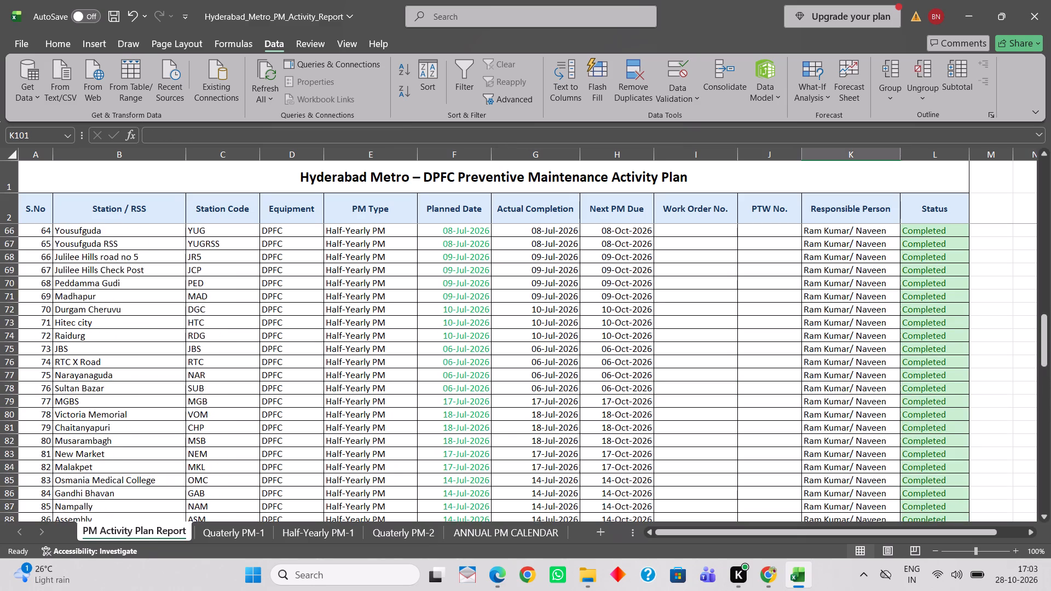
scroll(877, 397, up, 20)
scroll(877, 397, up, 8)
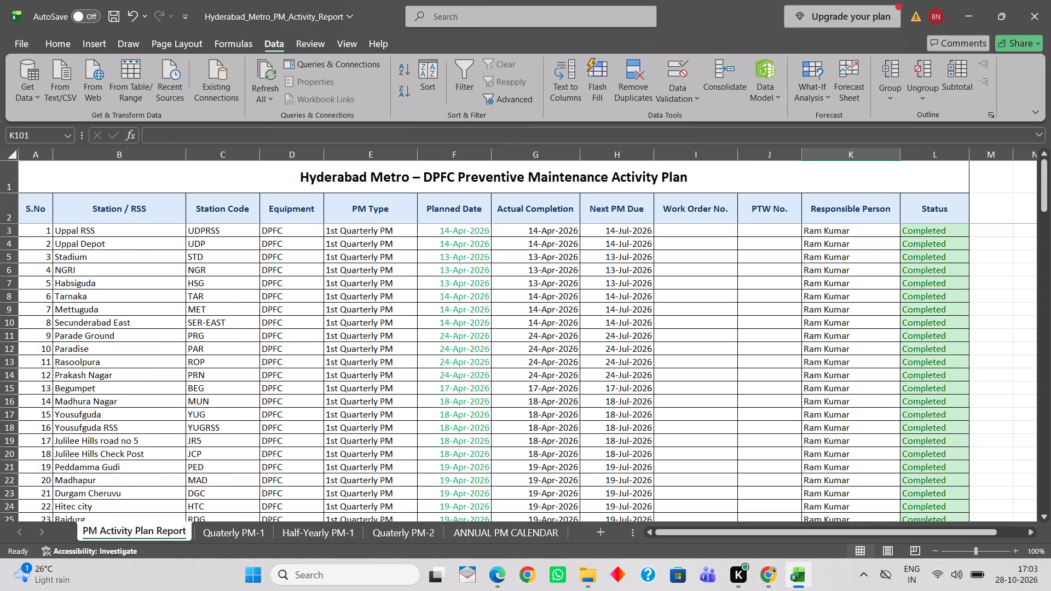
scroll(877, 397, up, 5)
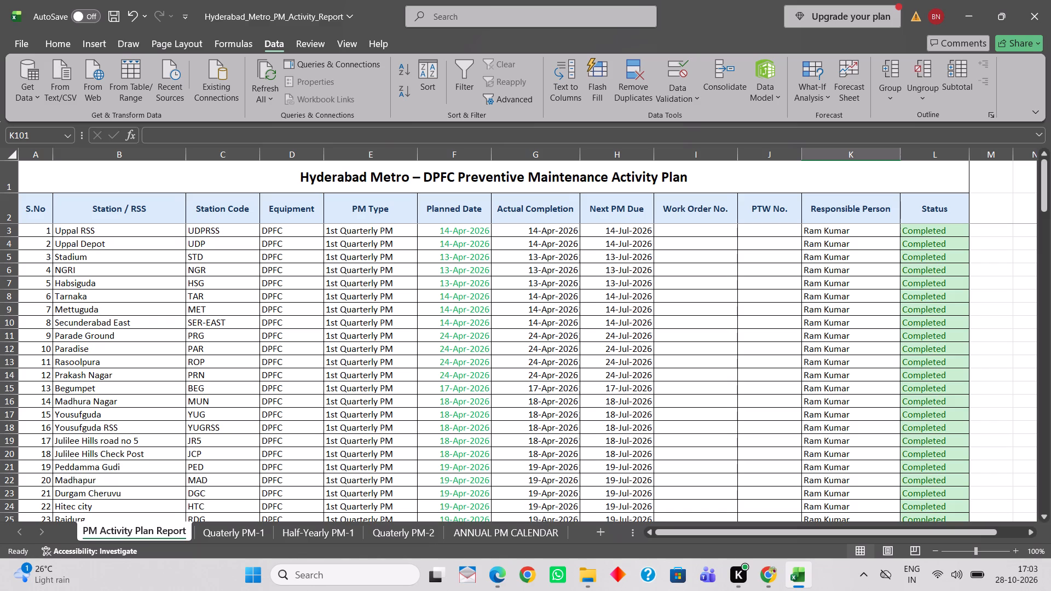
scroll(488, 269, up, 1)
scroll(484, 271, down, 10)
scroll(482, 274, up, 1)
scroll(482, 274, down, 2)
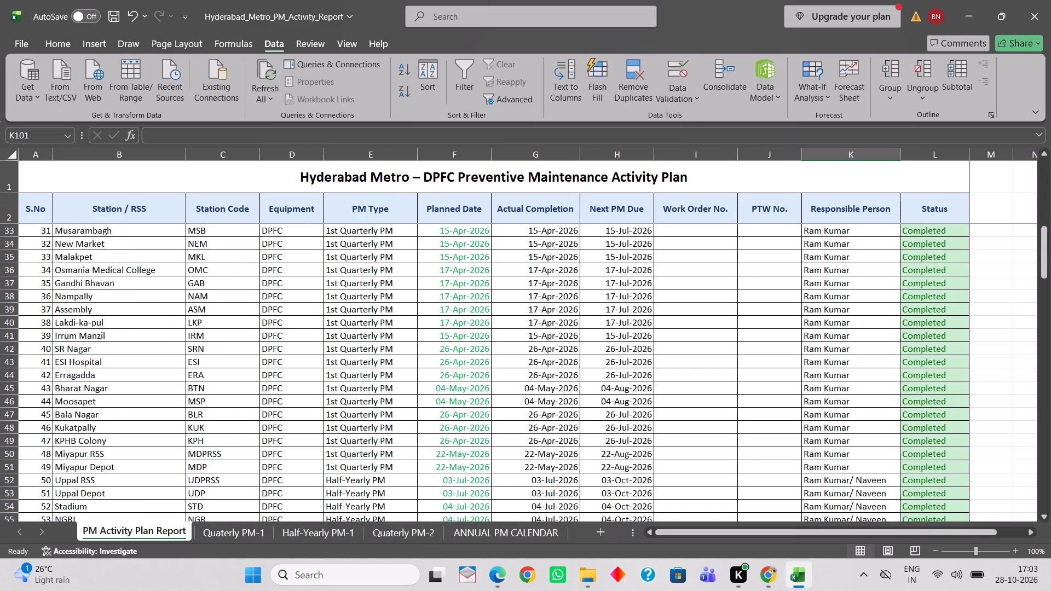
scroll(482, 274, down, 1)
scroll(482, 274, up, 18)
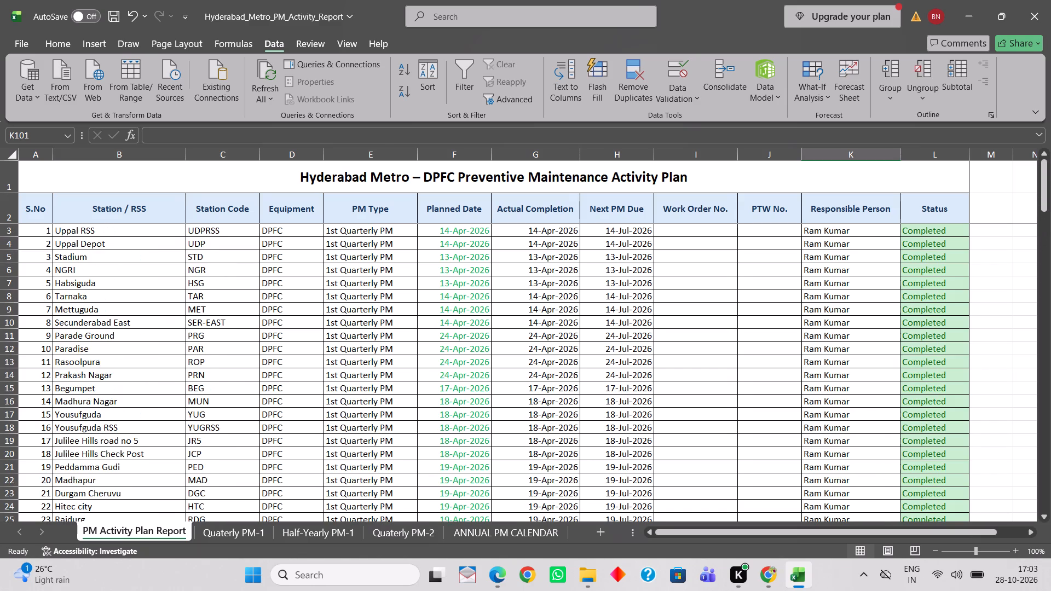
scroll(481, 274, up, 10)
scroll(480, 274, down, 2)
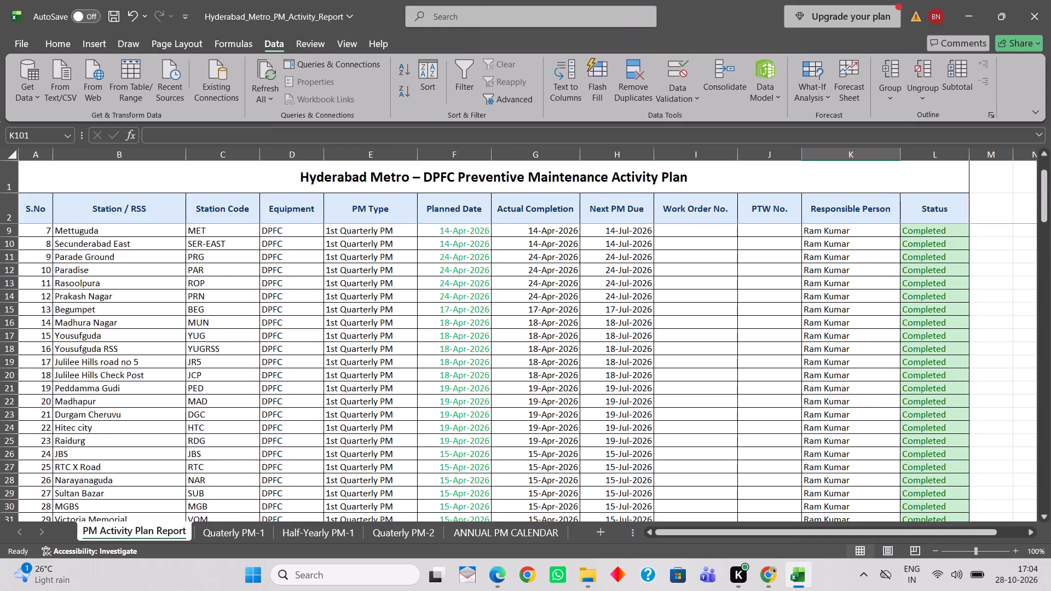
scroll(480, 274, down, 6)
scroll(480, 274, up, 11)
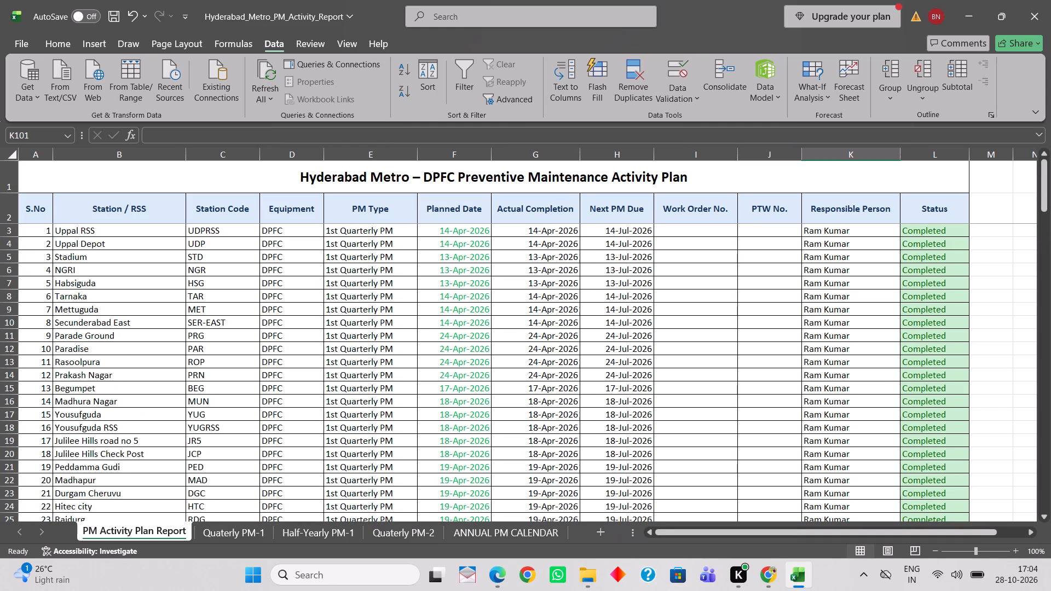
Set the font colour of the 1st Quarterly and Half-Yearly PM planned dates in F3:F100 to black.
drag(438, 228, 454, 410)
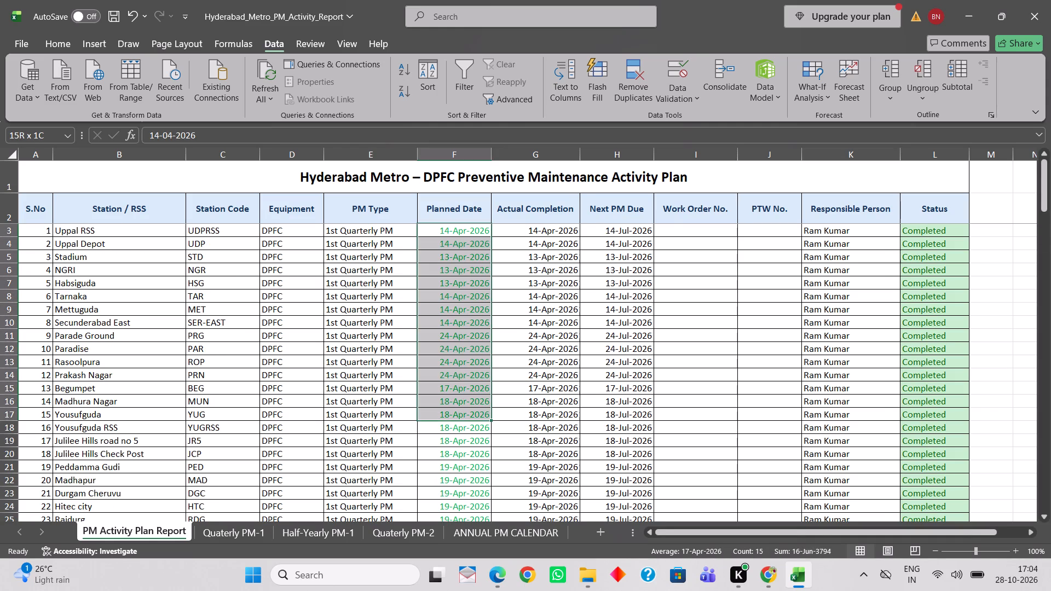
drag(454, 410, 431, 339)
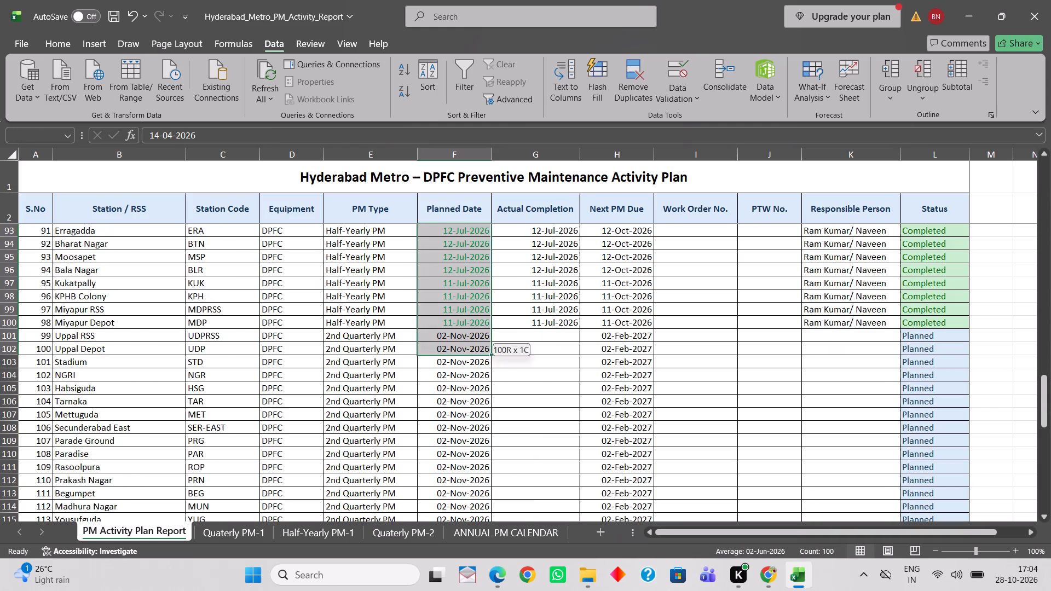
drag(431, 339, 437, 317)
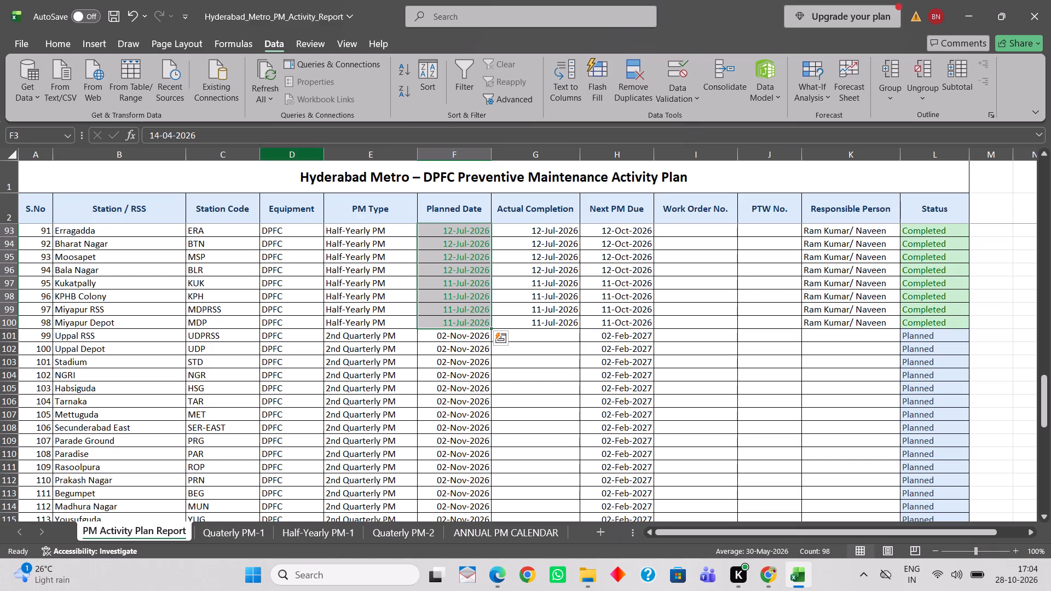
scroll(268, 126, up, 6)
click(52, 40)
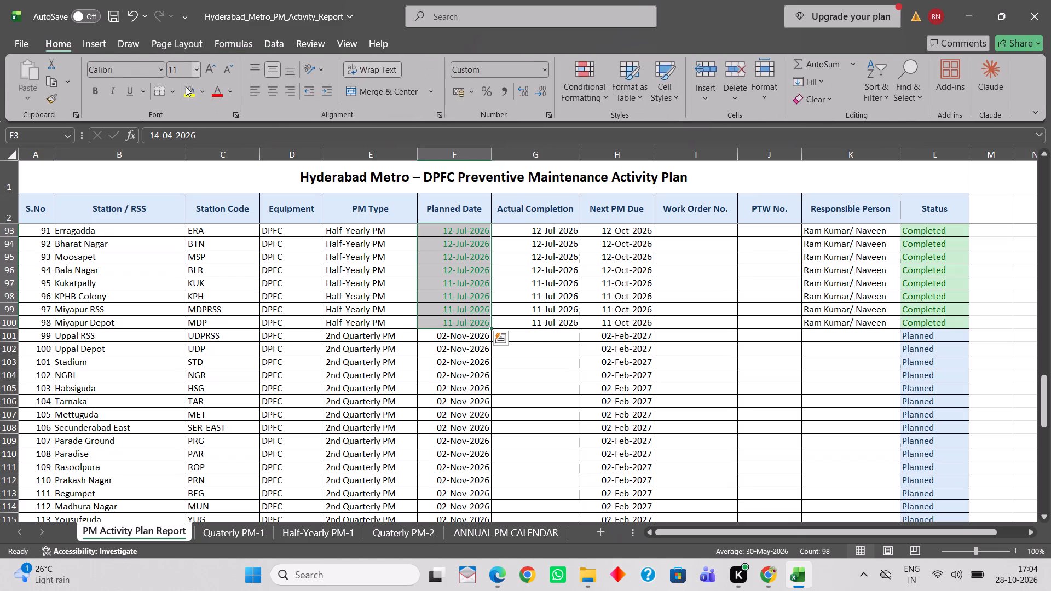
click(232, 94)
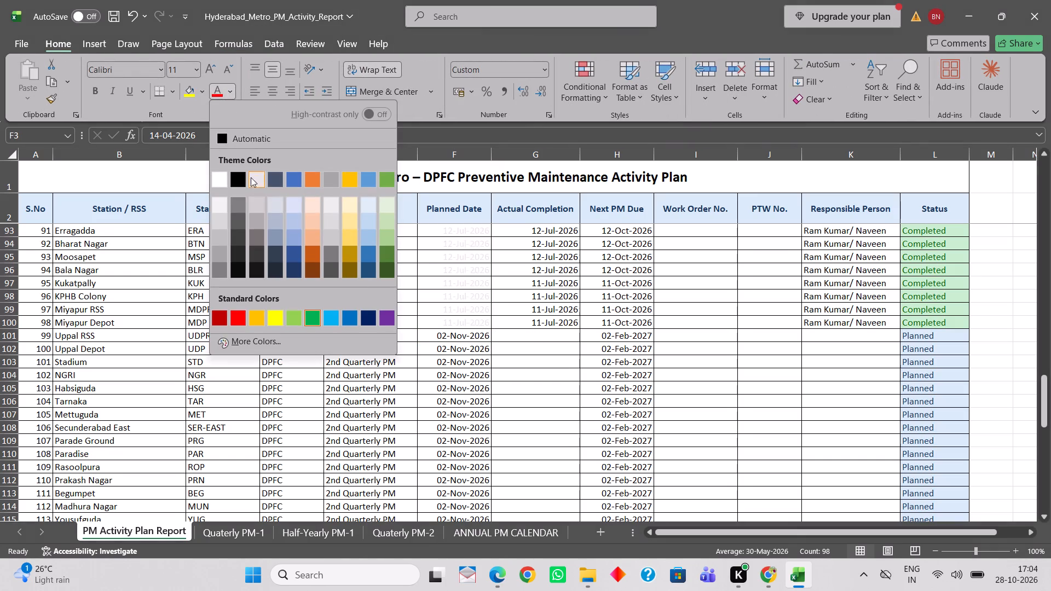
click(239, 178)
click(543, 380)
scroll(548, 383, up, 2)
scroll(548, 383, down, 1)
scroll(549, 383, up, 20)
scroll(549, 383, up, 8)
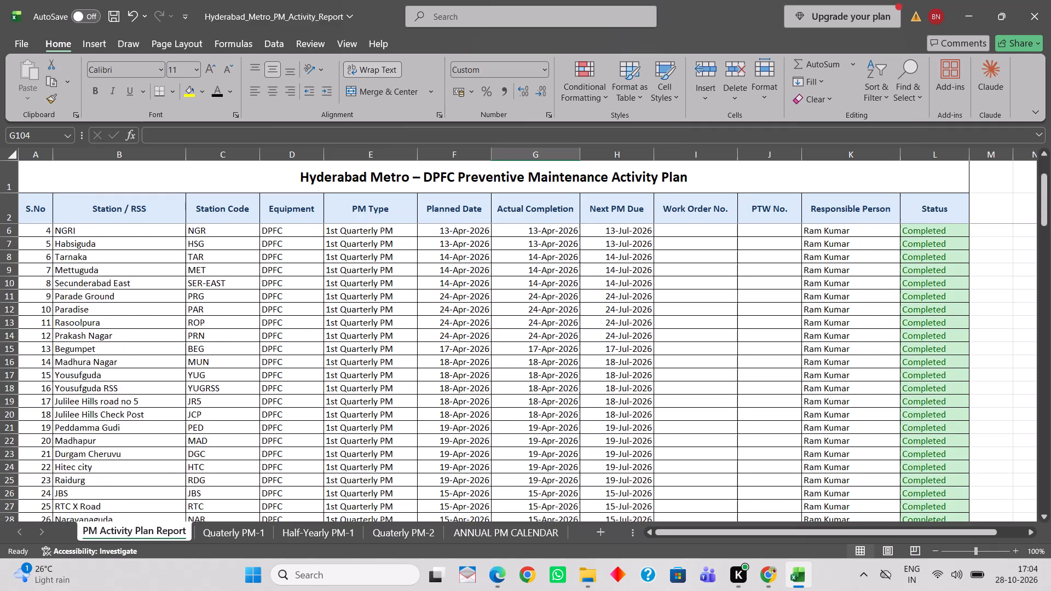
scroll(553, 359, up, 8)
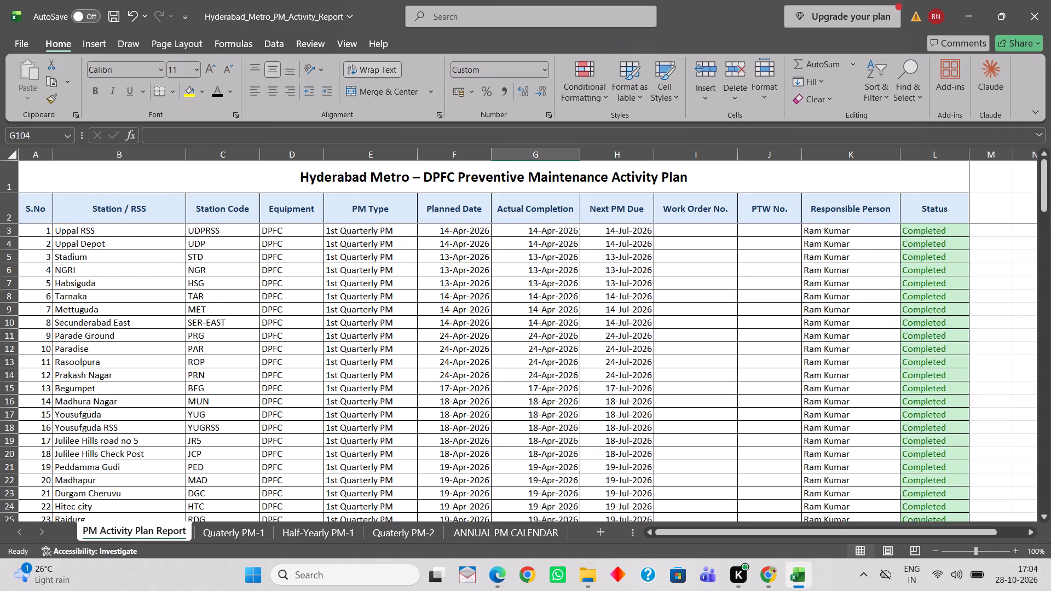